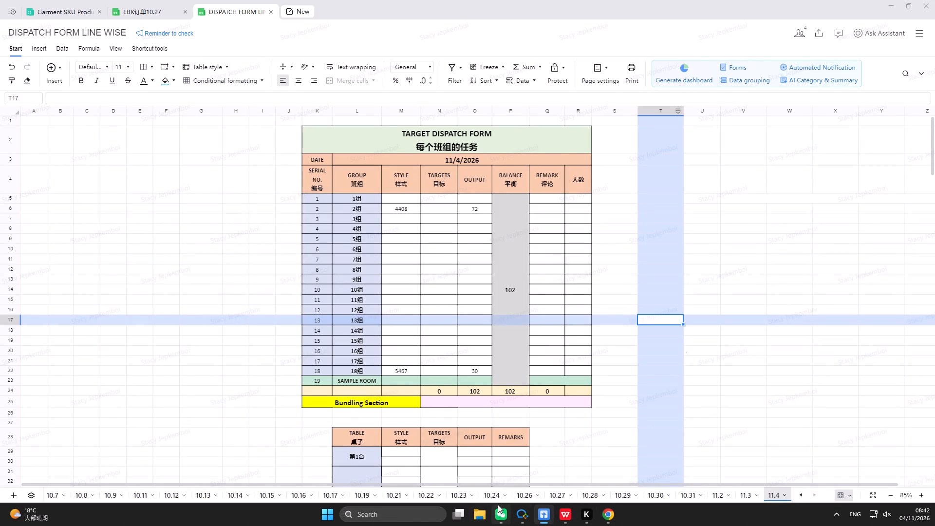
{"action": "left_click", "coordinate": [481, 513]}
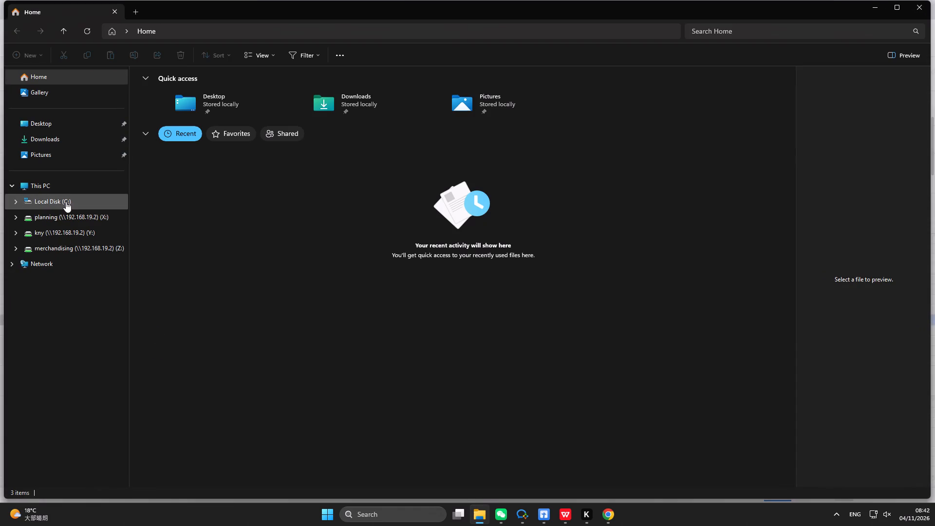
{"action": "double_click", "coordinate": [68, 211]}
{"action": "double_click", "coordinate": [192, 84]}
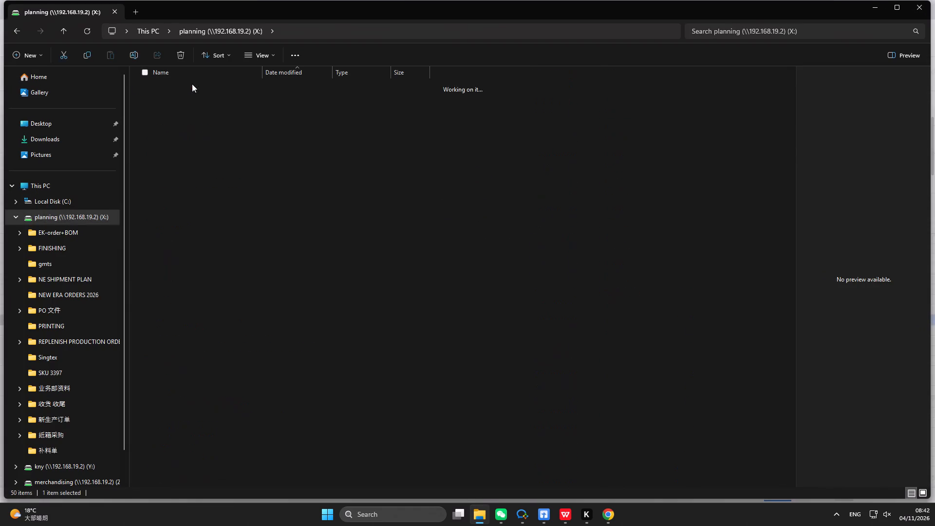
{"action": "scroll", "coordinate": [227, 245], "scroll_direction": "down", "scroll_amount": 20}
{"action": "scroll", "coordinate": [227, 245], "scroll_direction": "down", "scroll_amount": 10}
{"action": "double_click", "coordinate": [185, 413]}
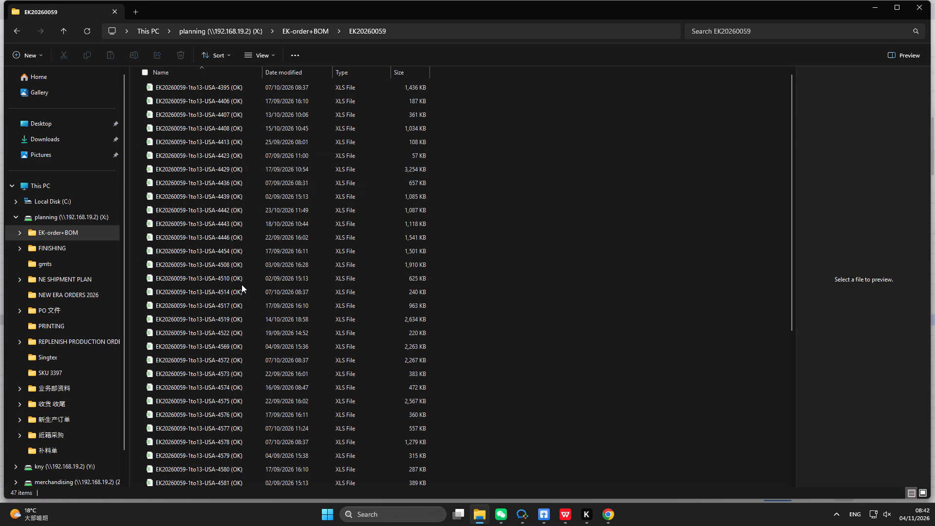
{"action": "scroll", "coordinate": [242, 284], "scroll_direction": "down", "scroll_amount": 17}
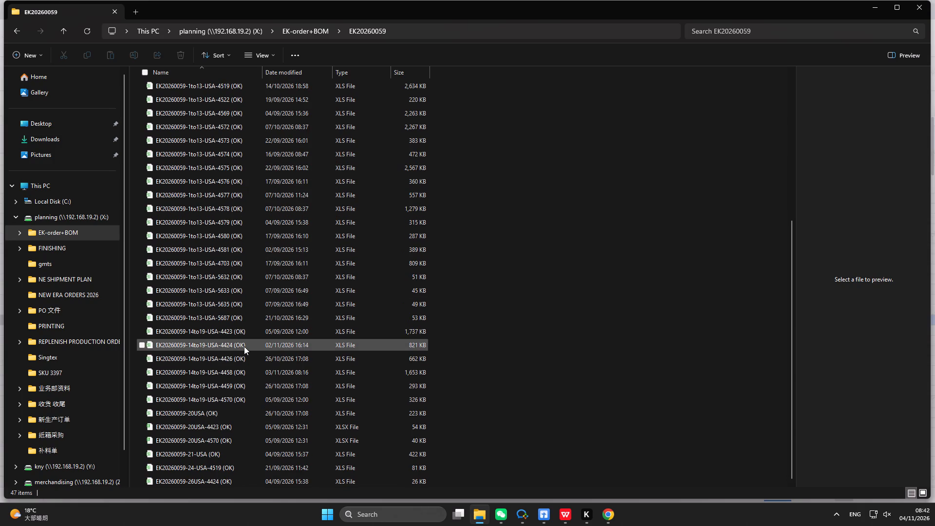
{"action": "triple_click", "coordinate": [241, 361]}
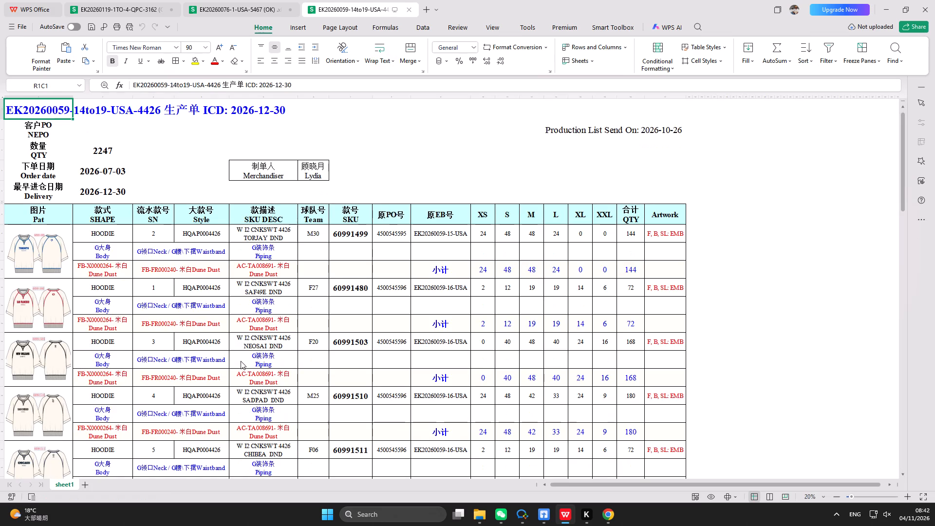
Print 3 copies of the 4426 production order sheet on the Kyocera TASKalfa 3253ci KX and leave the print preview.
{"action": "left_click", "coordinate": [130, 31]}
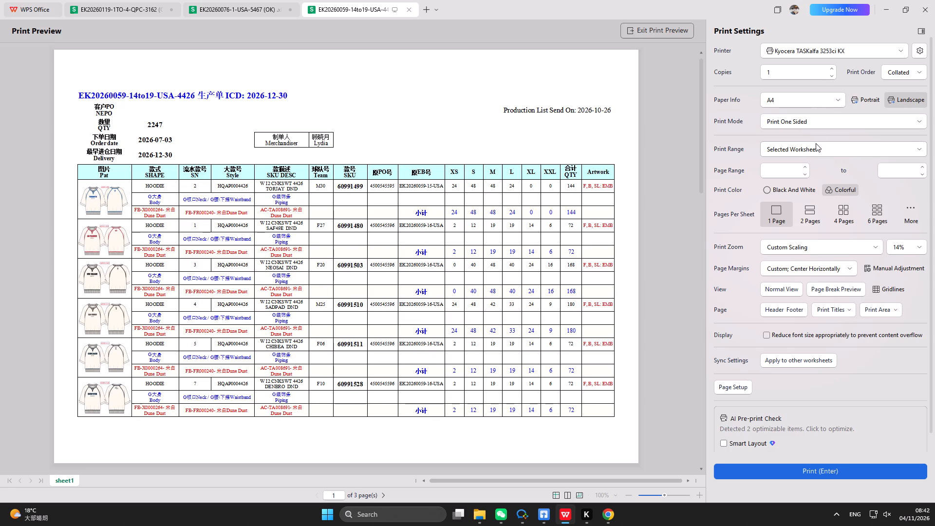
{"action": "double_click", "coordinate": [833, 71]}
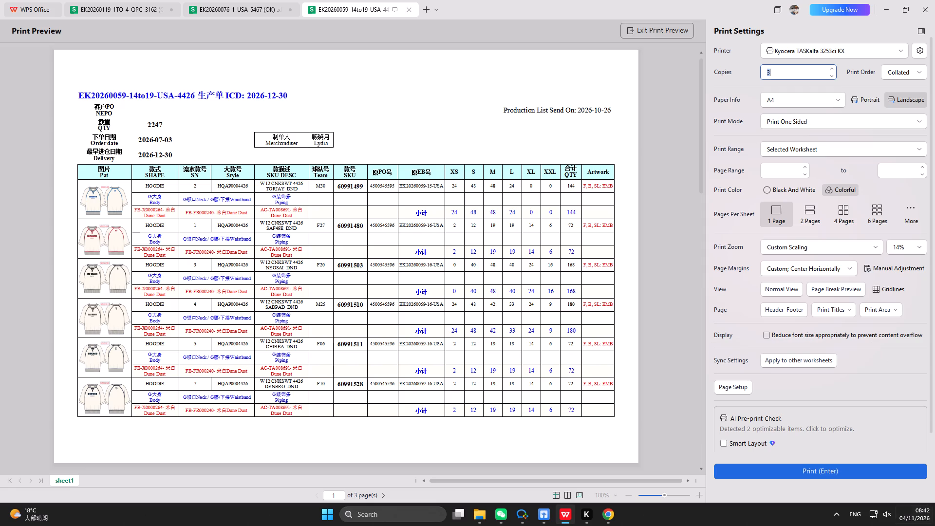
{"action": "left_click", "coordinate": [847, 477]}
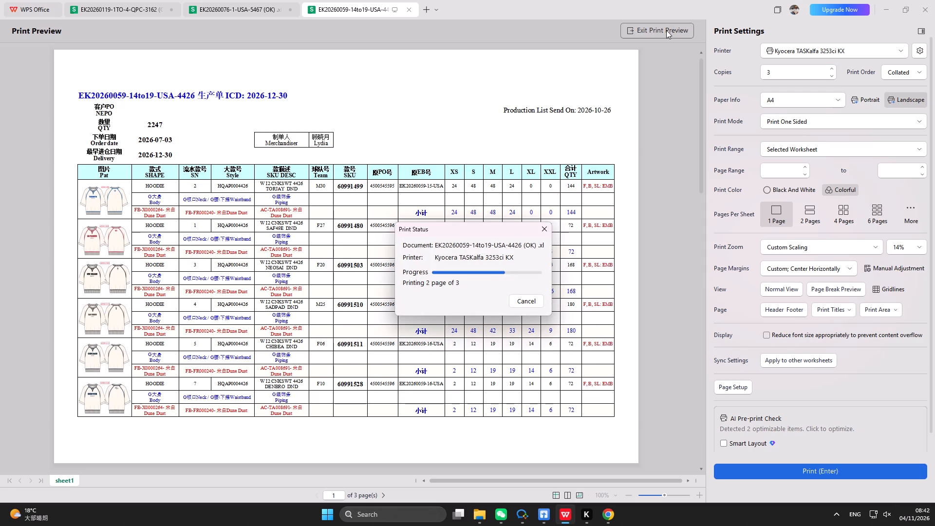
{"action": "left_click", "coordinate": [666, 30]}
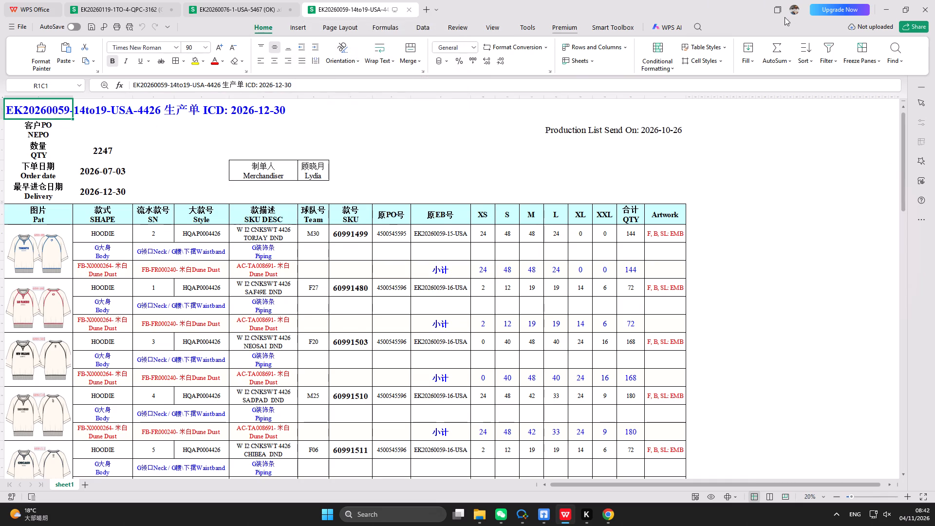
Minimize the production order workbook and close the EK20260059 folder window to return to the dispatch form.
{"action": "left_click", "coordinate": [883, 13]}
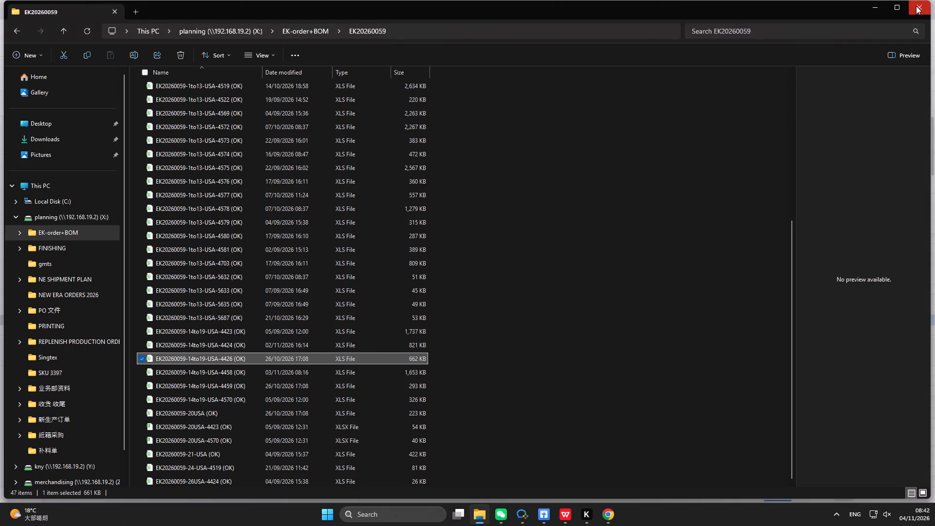
{"action": "left_click", "coordinate": [916, 6]}
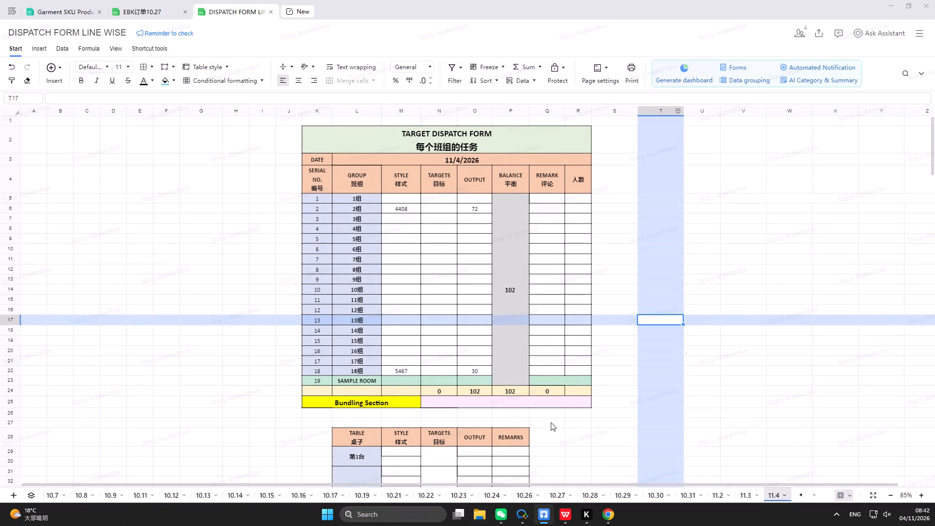
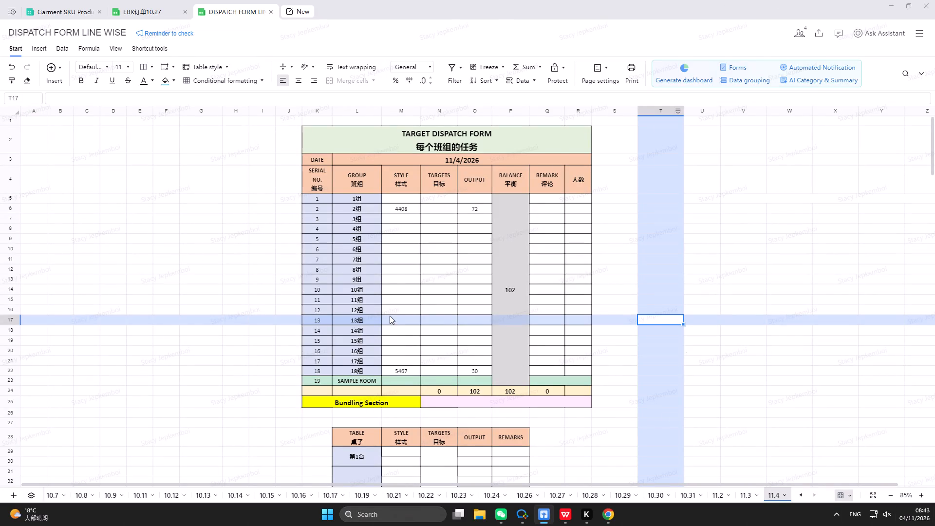
On the 11.4 target dispatch form, enter style 5729 and output =526 for group 9 (9组).
{"action": "left_click", "coordinate": [396, 280]}
{"action": "type", "text": "5729"}
{"action": "left_click", "coordinate": [473, 282]}
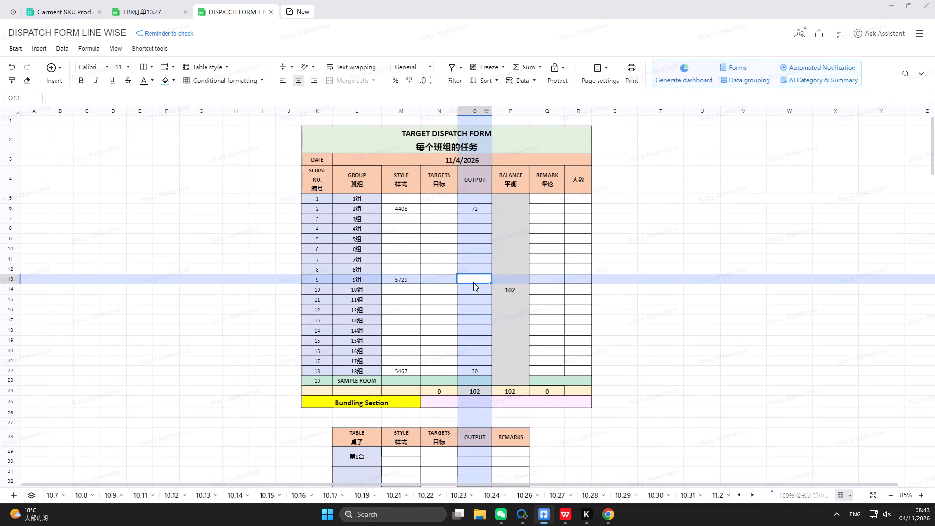
{"action": "key", "text": "equal"}
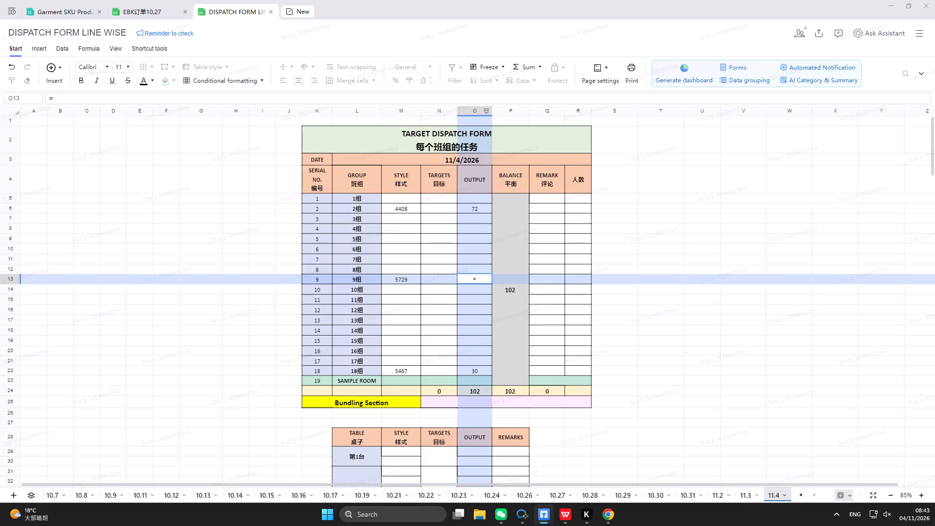
{"action": "type", "text": "526"}
{"action": "key", "text": "Return"}
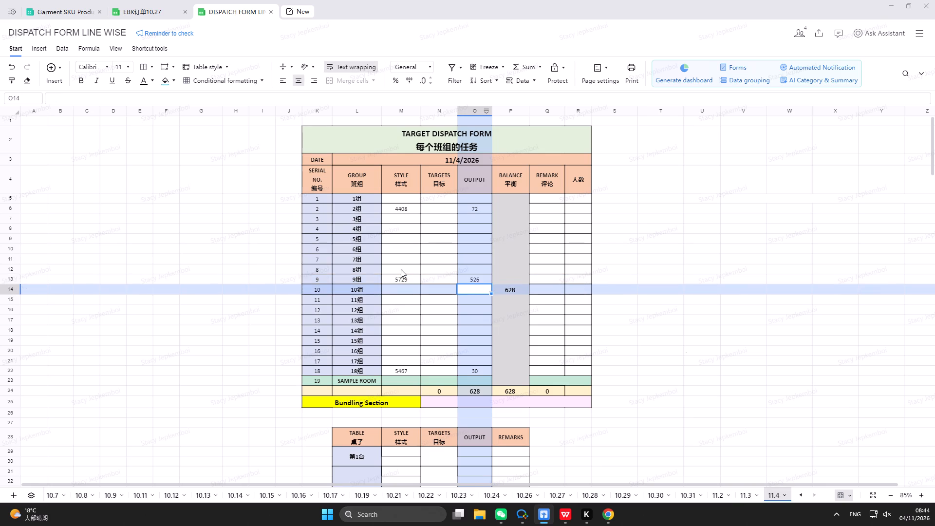
Open the 126USA-1-5729 table in the Garment SKU Production Tracker.
{"action": "left_click", "coordinate": [119, 8]}
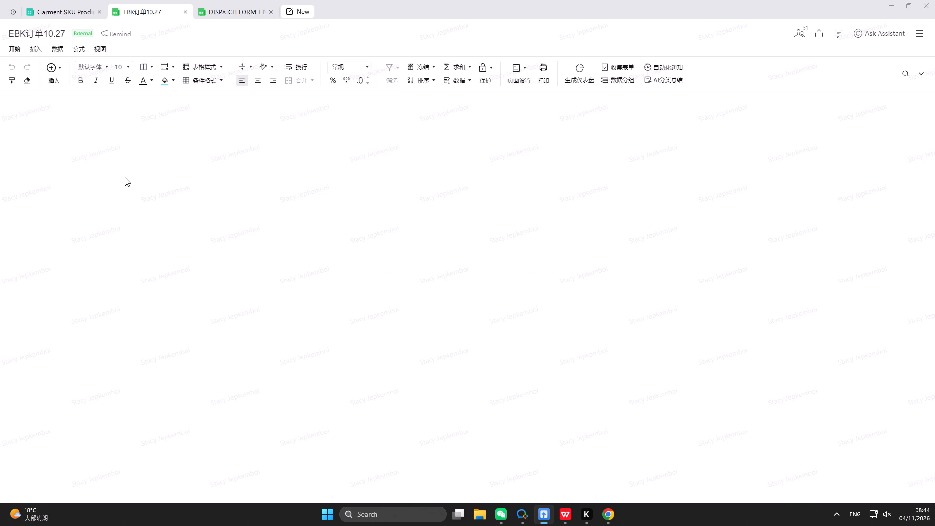
{"action": "left_click", "coordinate": [54, 11]}
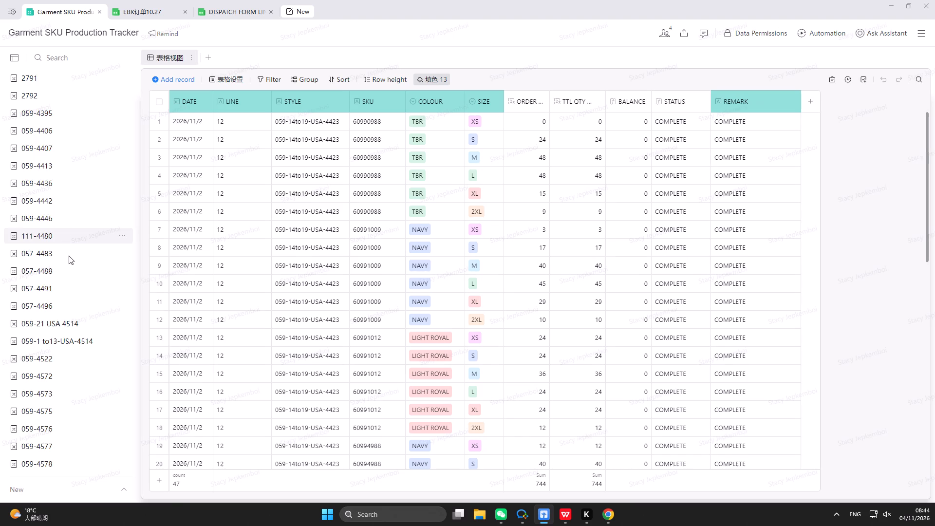
{"action": "scroll", "coordinate": [62, 342], "scroll_direction": "down", "scroll_amount": 13}
{"action": "scroll", "coordinate": [64, 302], "scroll_direction": "down", "scroll_amount": 6}
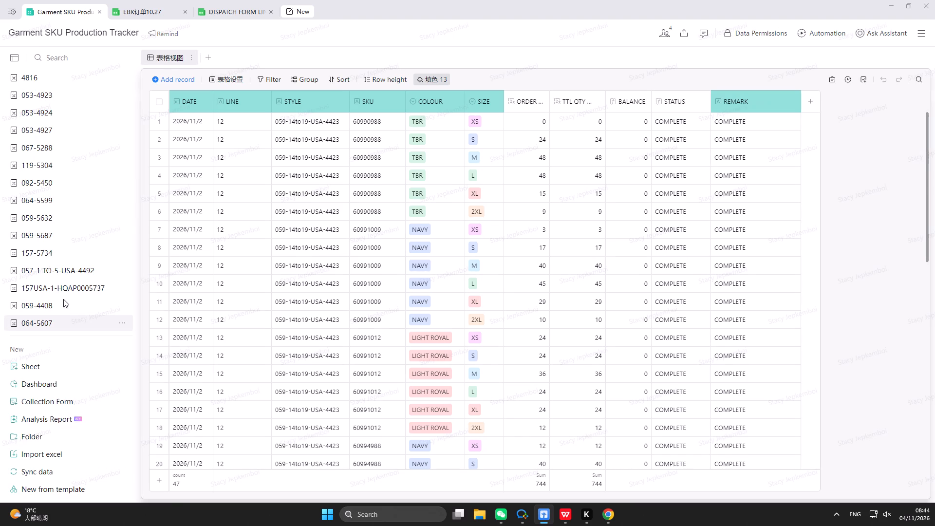
{"action": "scroll", "coordinate": [63, 299], "scroll_direction": "down", "scroll_amount": 7}
{"action": "left_click", "coordinate": [73, 273]}
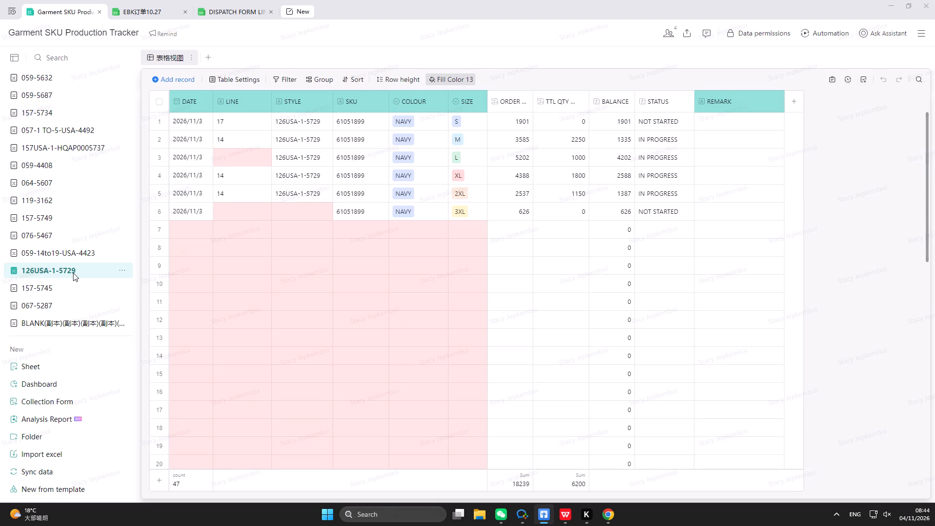
Filter the EB PO column of the EBK订单10.27 planning sheet for orders containing 5729.
{"action": "left_click", "coordinate": [119, 10]}
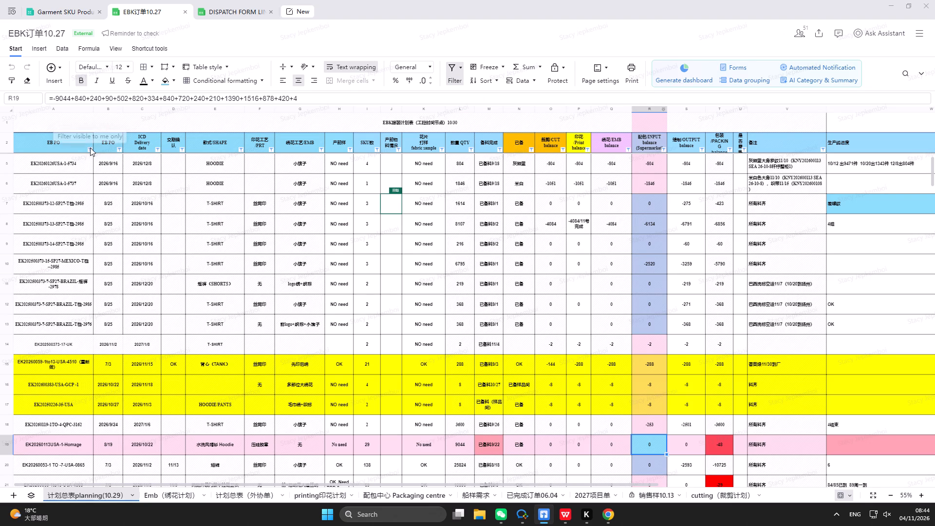
{"action": "left_click", "coordinate": [90, 148]}
{"action": "type", "text": "5729"}
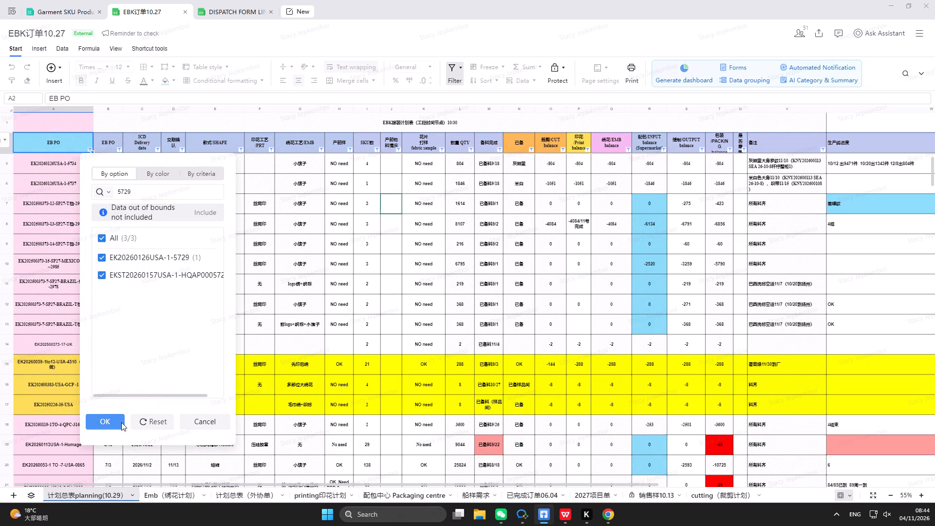
{"action": "left_click", "coordinate": [121, 422]}
{"action": "scroll", "coordinate": [133, 251], "scroll_direction": "up", "scroll_amount": 7}
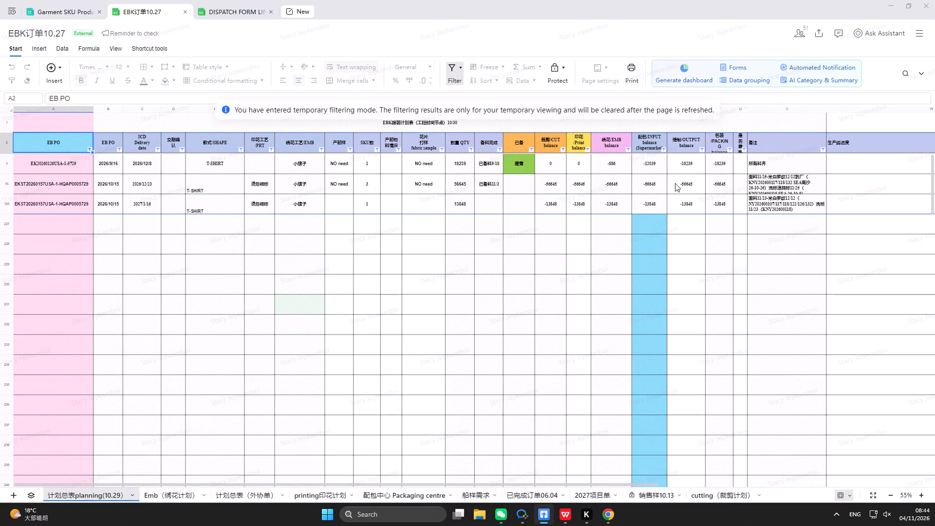
In the tracker's 126USA-1-5729 table, set the 3XL row to total quantity 526, line 9 and date 2026/11/4.
{"action": "left_click", "coordinate": [76, 11]}
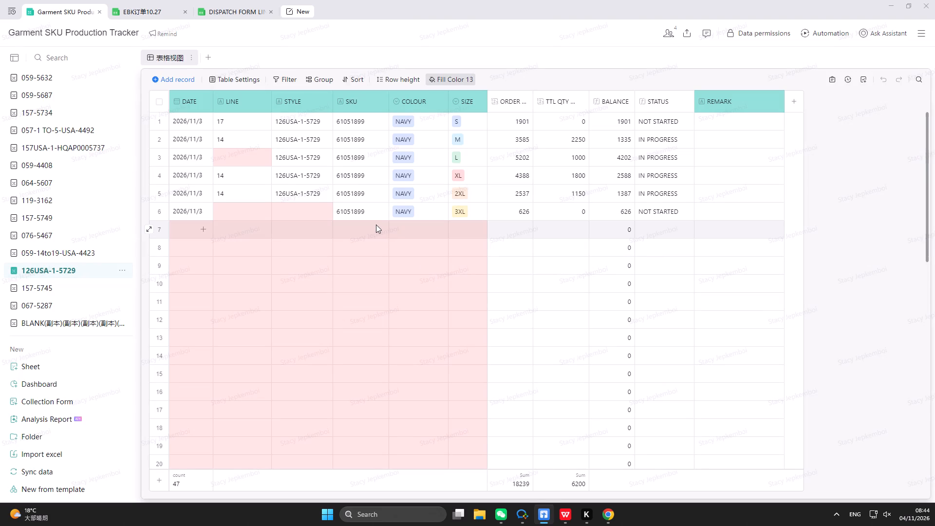
{"action": "scroll", "coordinate": [376, 225], "scroll_direction": "up", "scroll_amount": 3}
{"action": "left_click", "coordinate": [574, 213]}
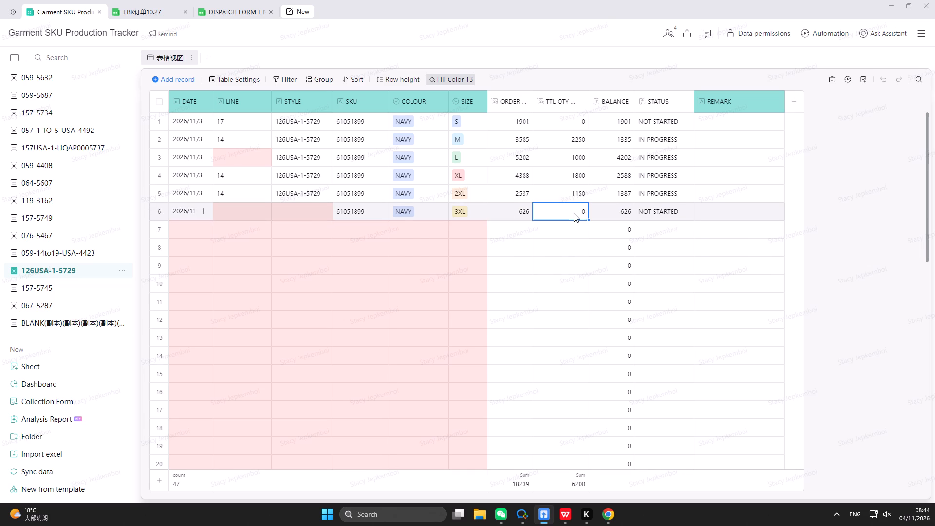
{"action": "type", "text": "526"}
{"action": "key", "text": "Return"}
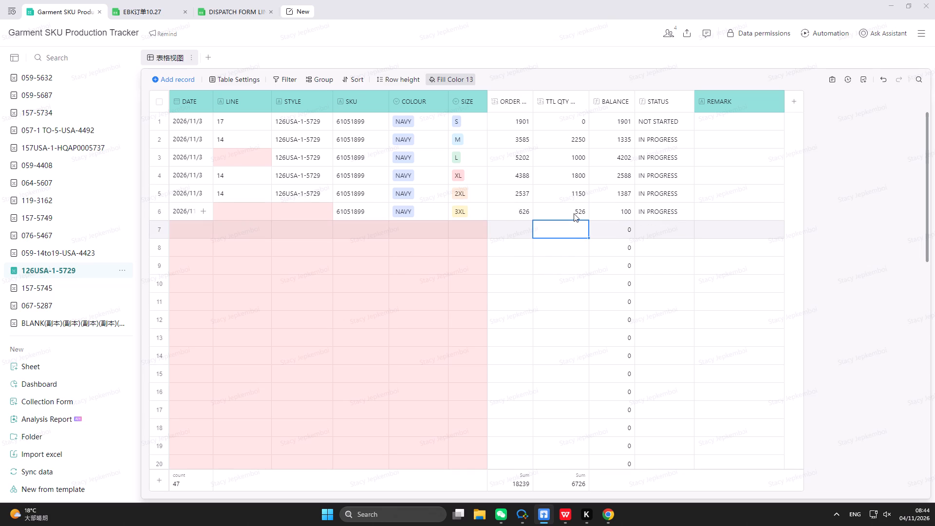
{"action": "left_click", "coordinate": [237, 213]}
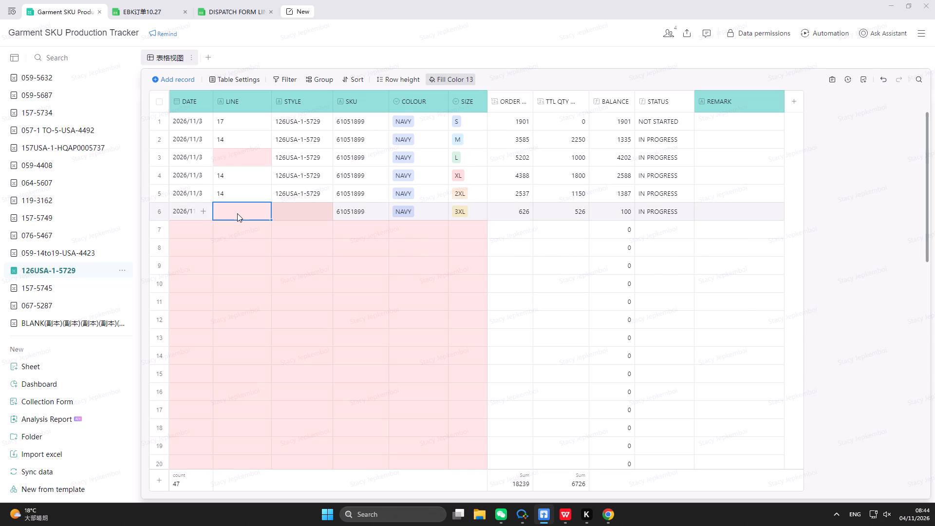
{"action": "key", "text": "9"}
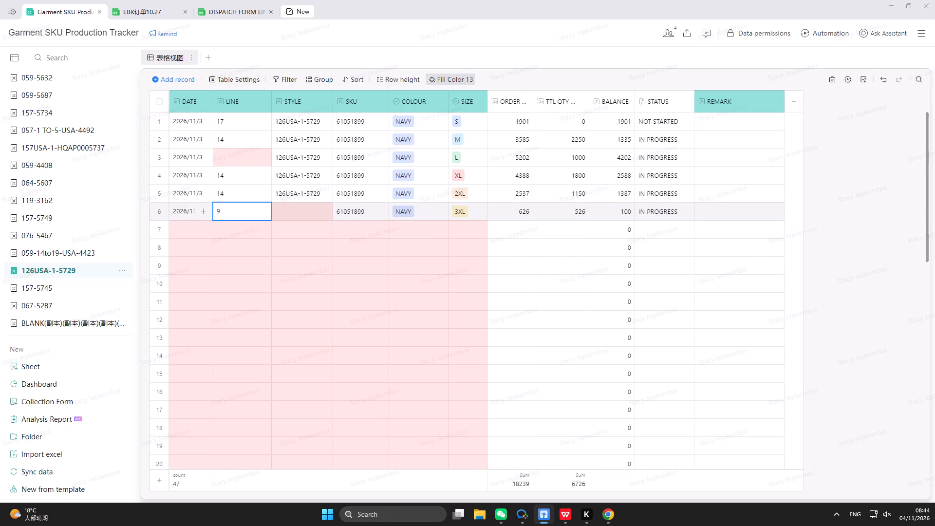
{"action": "double_click", "coordinate": [190, 213]}
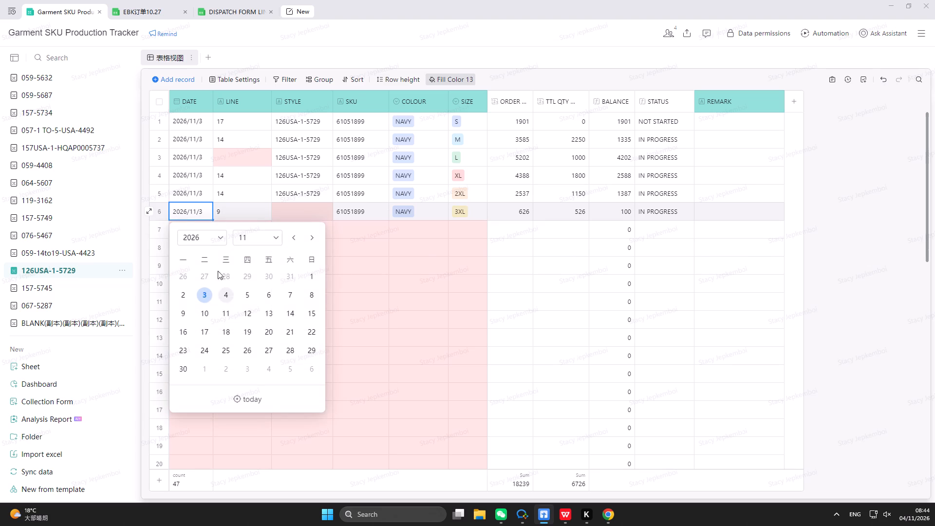
{"action": "left_click", "coordinate": [227, 298]}
{"action": "left_click", "coordinate": [340, 264]}
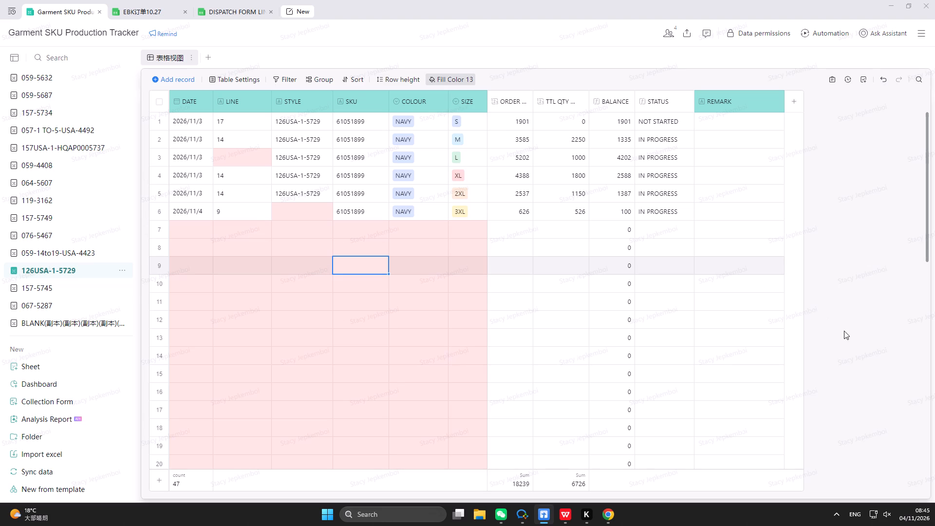
Update the total quantities in the 126USA-1-5729 table to 2850 for size M and 1800 for size 2XL.
{"action": "left_click", "coordinate": [569, 145]}
{"action": "type", "text": "285"}
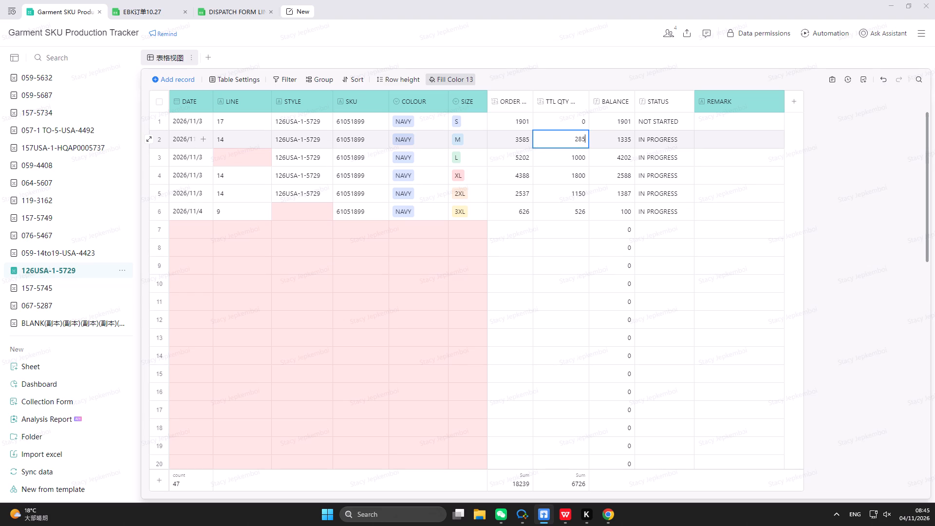
{"action": "key", "text": "0"}
{"action": "key", "text": "Return"}
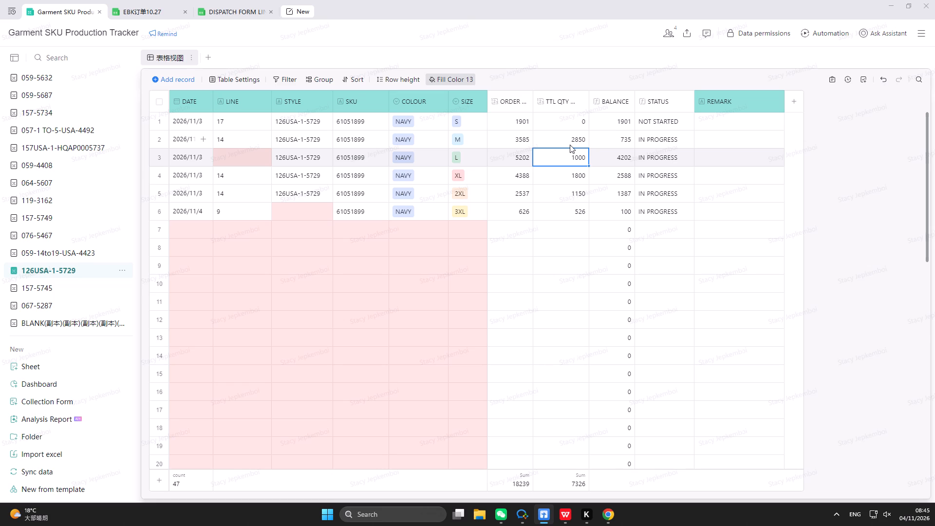
{"action": "left_click", "coordinate": [574, 194]}
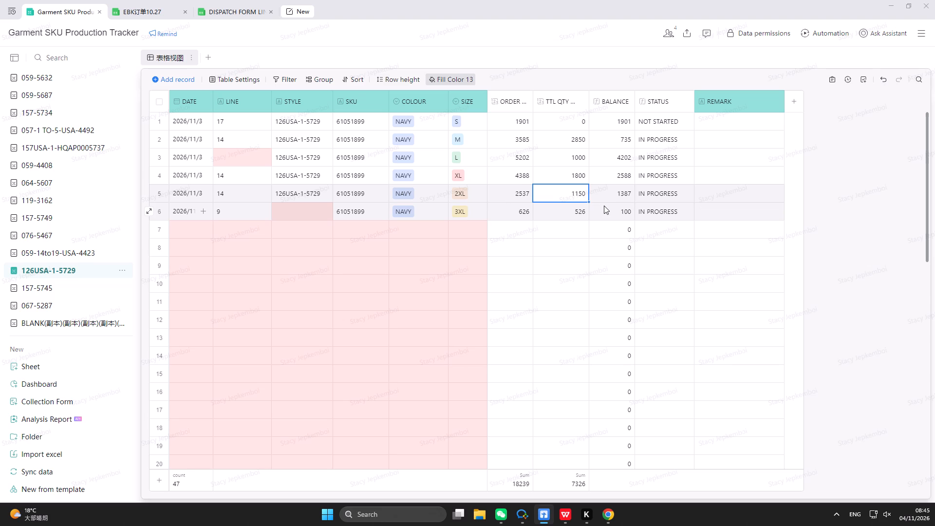
{"action": "type", "text": "1800"}
{"action": "key", "text": "Return"}
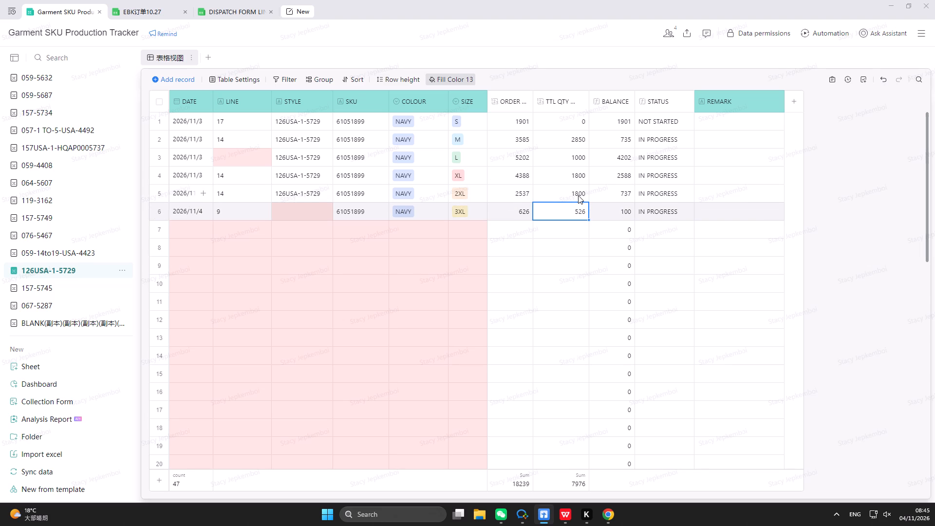
Fill the style 126USA-1-5729 from the 2XL row down into the 3XL row of the tracker table.
{"action": "left_click", "coordinate": [249, 11]}
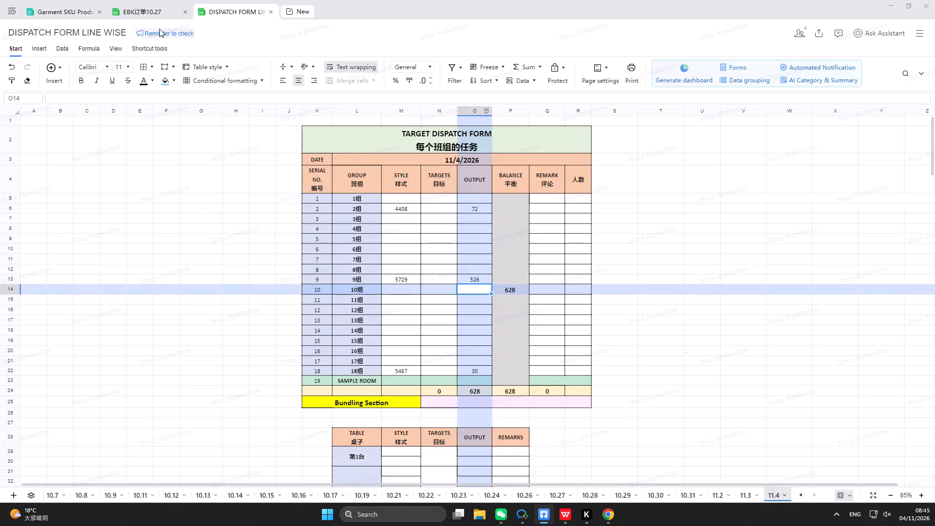
{"action": "left_click", "coordinate": [144, 18]}
{"action": "left_click", "coordinate": [66, 13]}
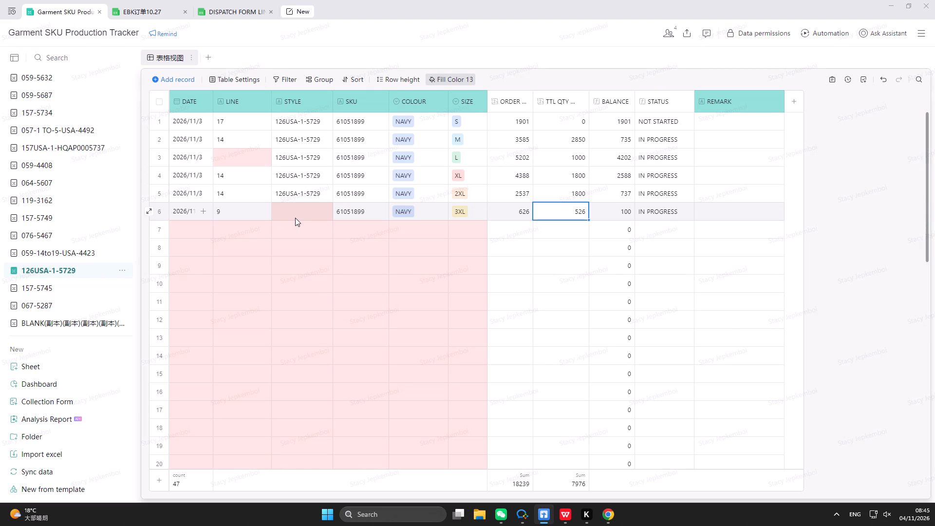
{"action": "left_click_drag", "start_coordinate": [301, 196], "coordinate": [305, 197]}
{"action": "left_click_drag", "start_coordinate": [332, 203], "coordinate": [332, 214]}
On the 11.4 dispatch form, enter style 5729 and output =600+650 for group 14 (14组).
{"action": "left_click", "coordinate": [227, 9]}
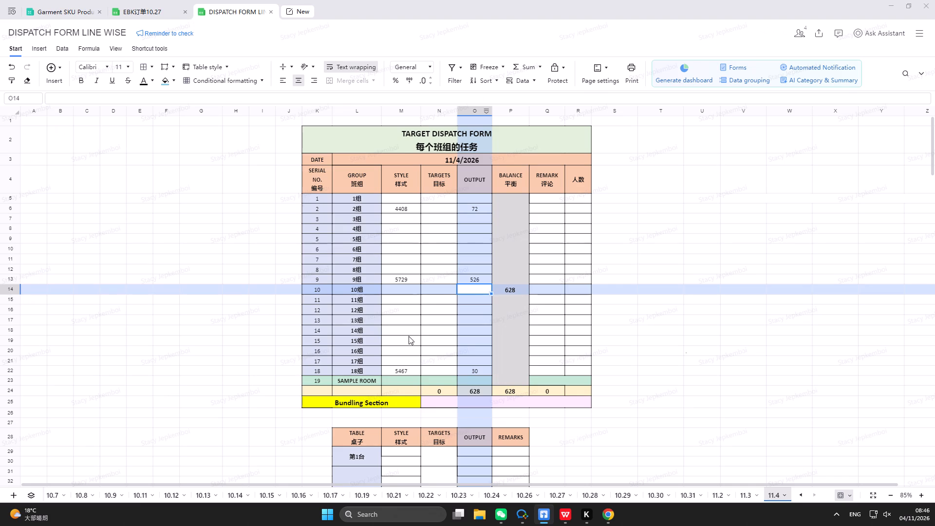
{"action": "left_click", "coordinate": [399, 330]}
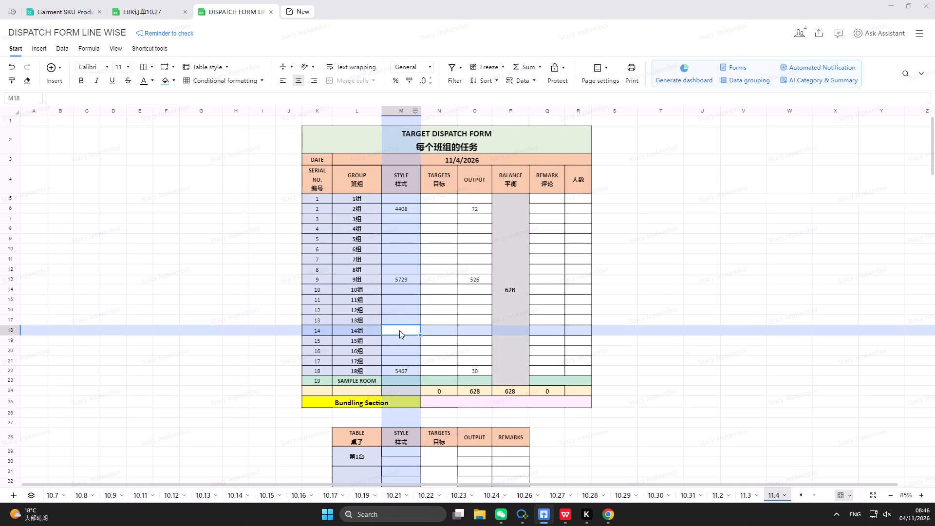
{"action": "type", "text": "5729"}
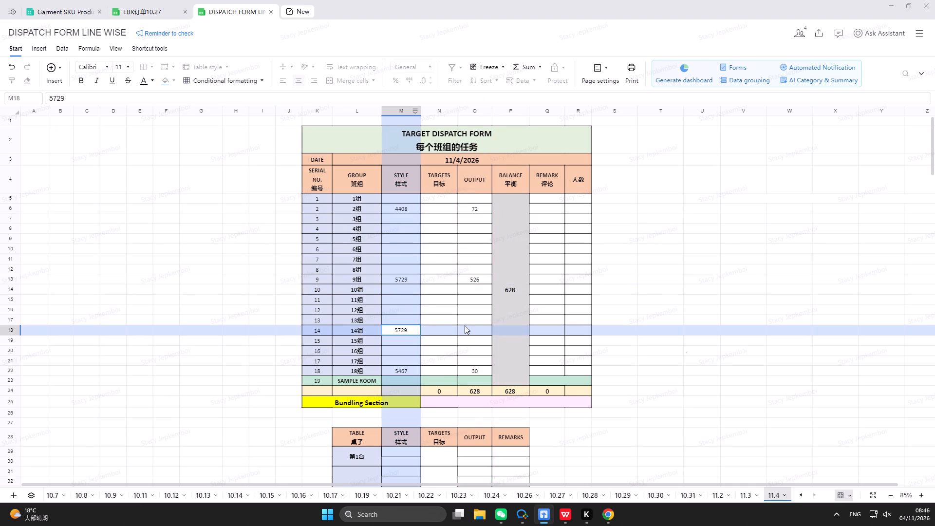
{"action": "left_click", "coordinate": [467, 333]}
{"action": "type", "text": "=600+650"}
{"action": "key", "text": "Return"}
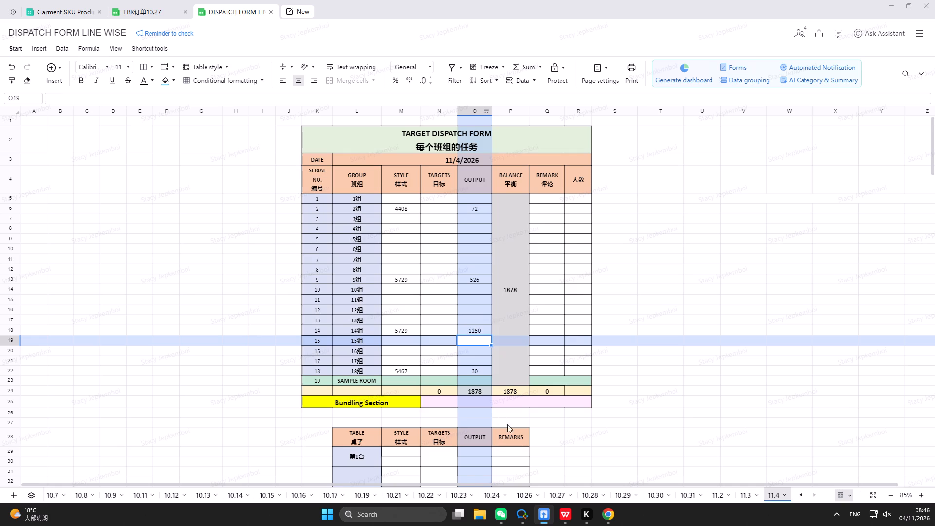
Reorder the taskbar so that the K app comes after Chrome.
{"action": "left_click", "coordinate": [562, 517]}
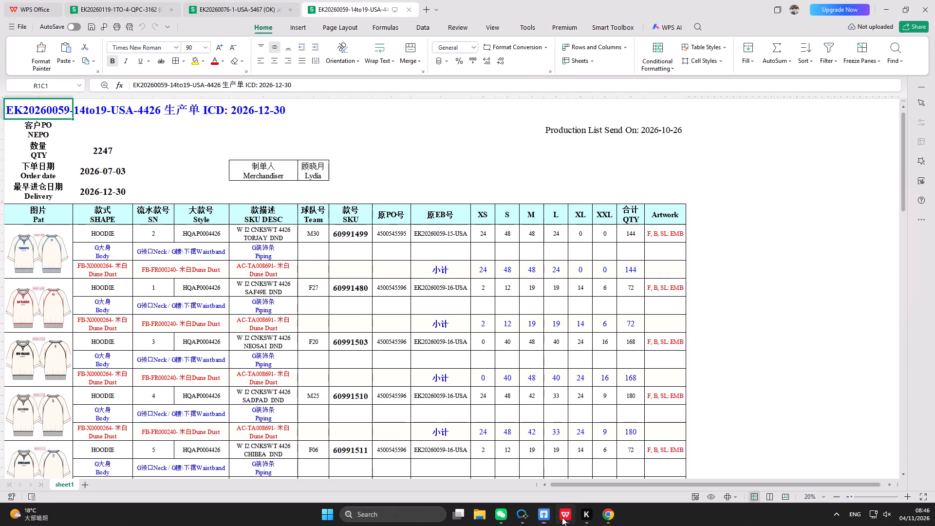
{"action": "left_click_drag", "start_coordinate": [589, 520], "coordinate": [595, 520]}
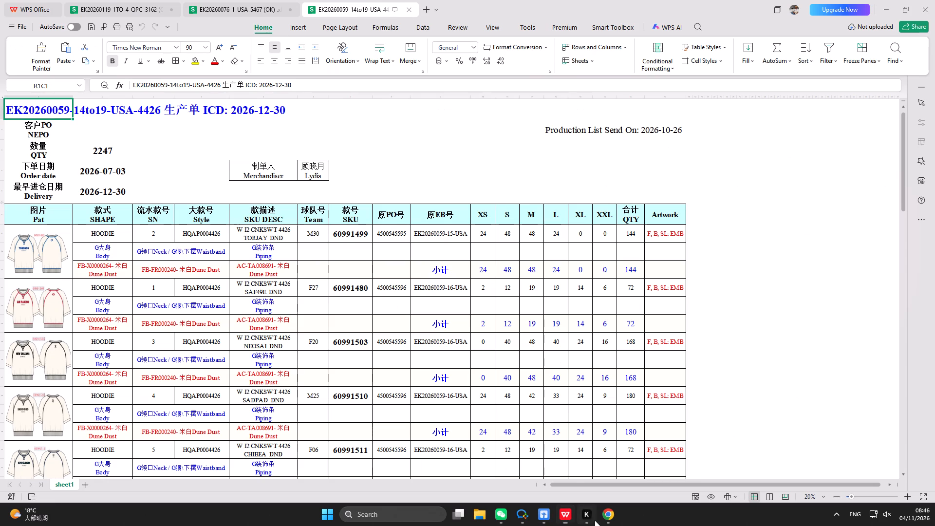
{"action": "left_click_drag", "start_coordinate": [595, 520], "coordinate": [637, 521]}
Switch to the Chrome window with the LinkedIn feed.
{"action": "left_click", "coordinate": [568, 517]}
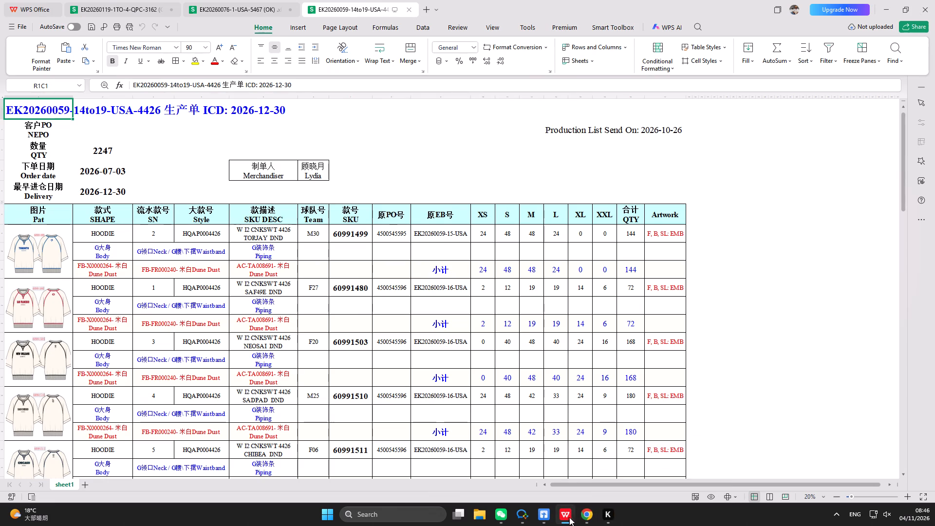
{"action": "left_click", "coordinate": [589, 518]}
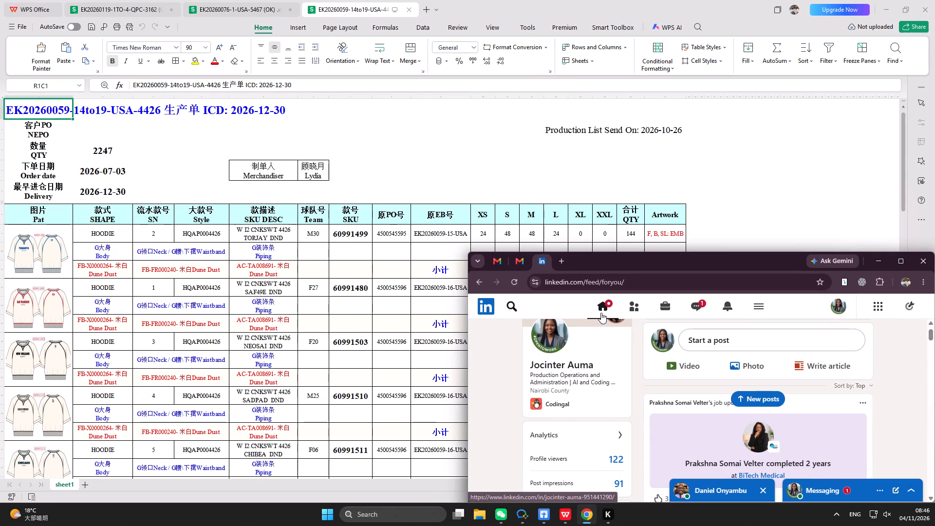
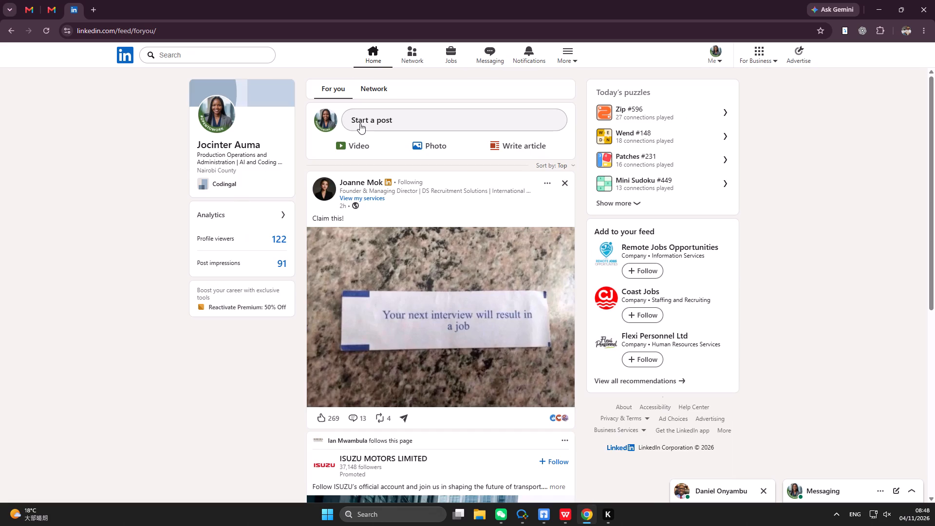
Open the LinkedIn Network page to check invitations and suggested connections.
{"action": "scroll", "coordinate": [360, 123], "scroll_direction": "up", "scroll_amount": 8}
{"action": "left_click", "coordinate": [413, 61]}
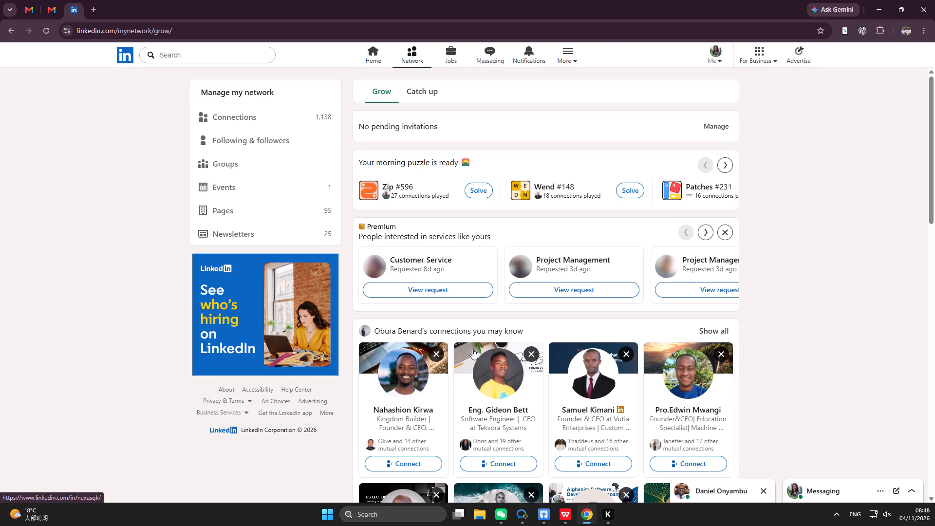
Send connection requests to the Founder & CEO education specialist and the Founder & Technology Builder among the mutual contact's suggested connections.
{"action": "scroll", "coordinate": [422, 467], "scroll_direction": "down", "scroll_amount": 3}
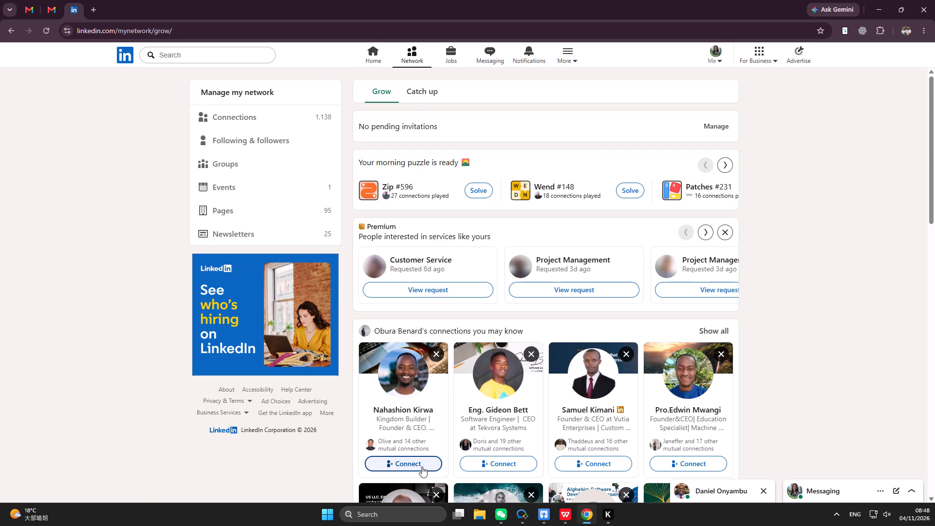
{"action": "scroll", "coordinate": [422, 467], "scroll_direction": "down", "scroll_amount": 2}
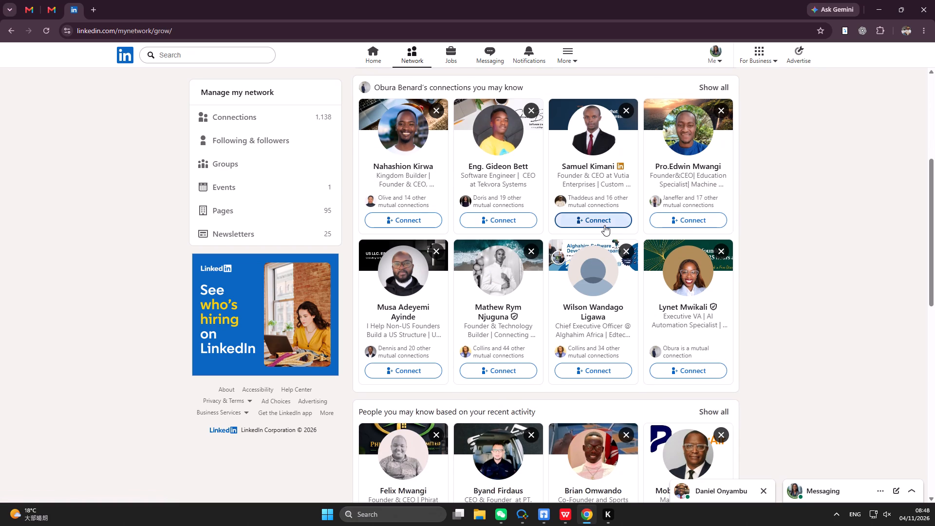
{"action": "left_click", "coordinate": [683, 221]}
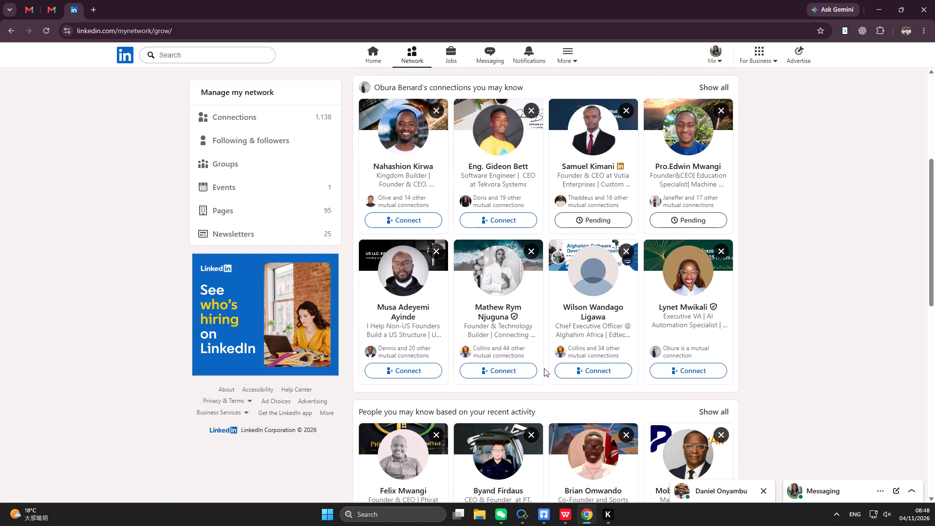
{"action": "left_click", "coordinate": [508, 372]}
{"action": "scroll", "coordinate": [508, 372], "scroll_direction": "down", "scroll_amount": 3}
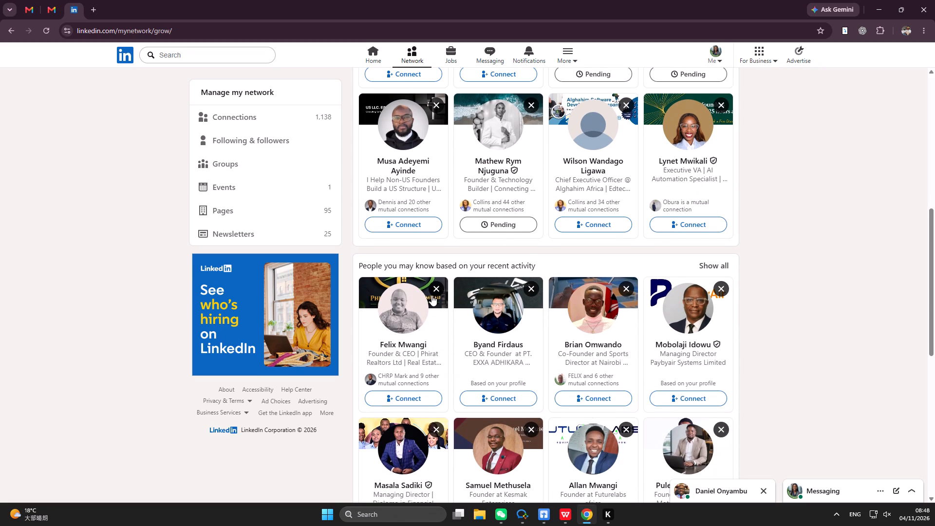
{"action": "left_click", "coordinate": [406, 399]}
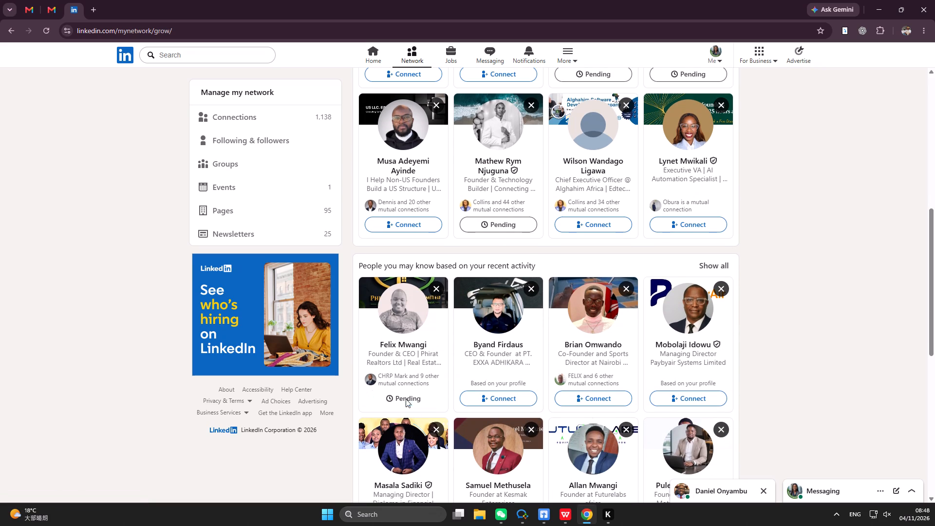
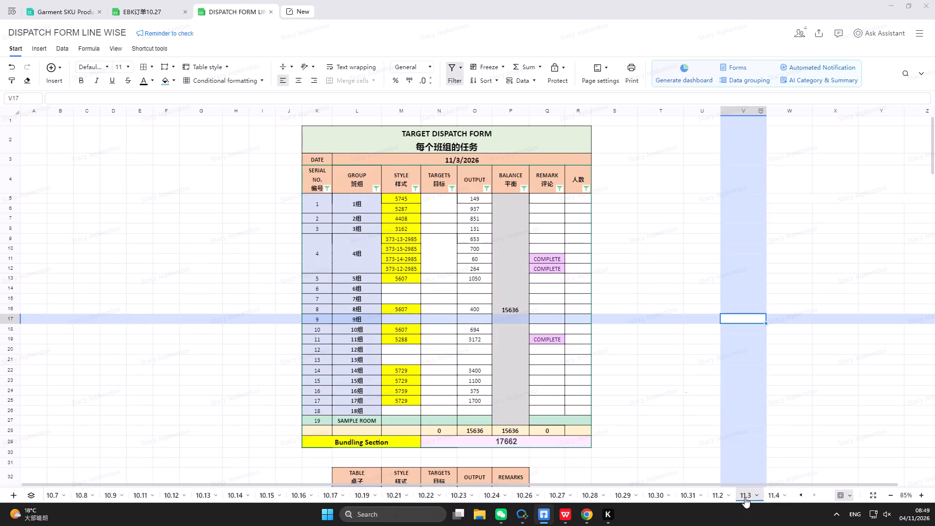
Check group 15's row on the 11.3 dispatch sheet and enter style 5729 with output =1450 for group 15 on 11.4.
{"action": "left_click", "coordinate": [466, 380]}
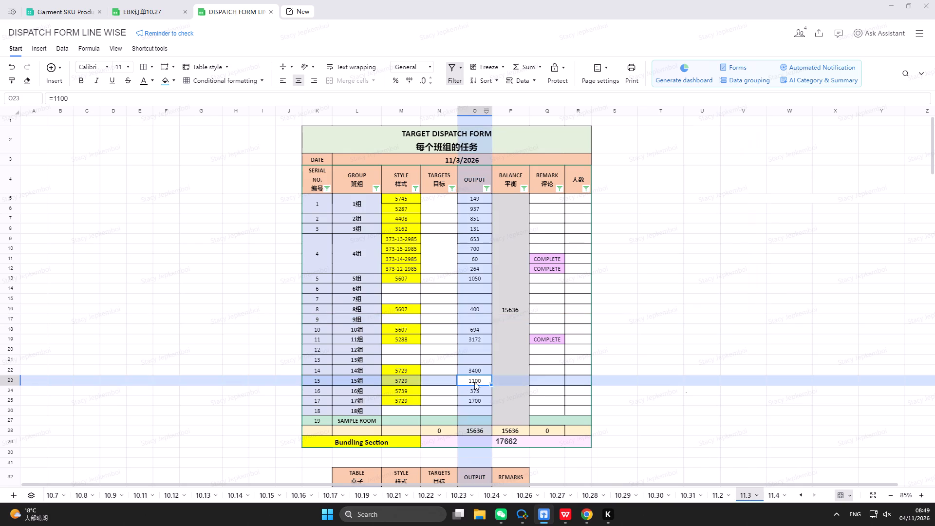
{"action": "left_click", "coordinate": [773, 497]}
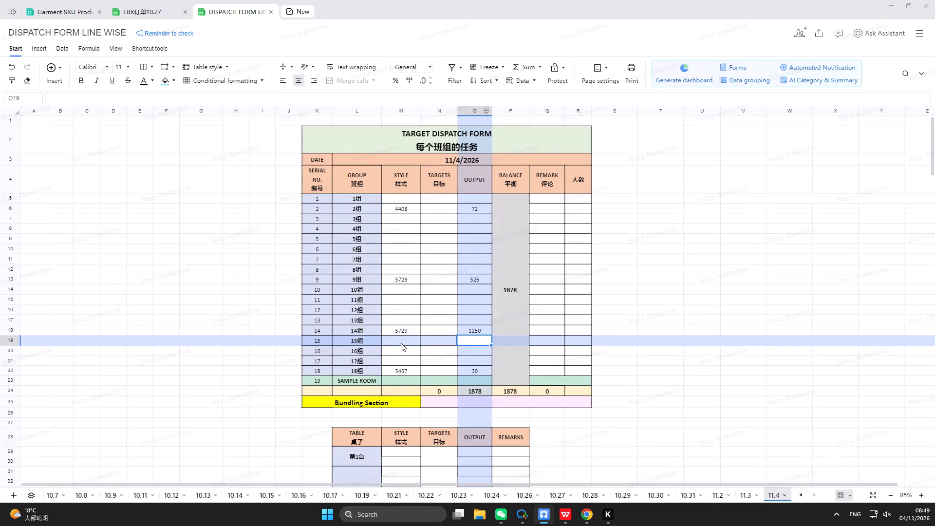
{"action": "left_click", "coordinate": [400, 338]}
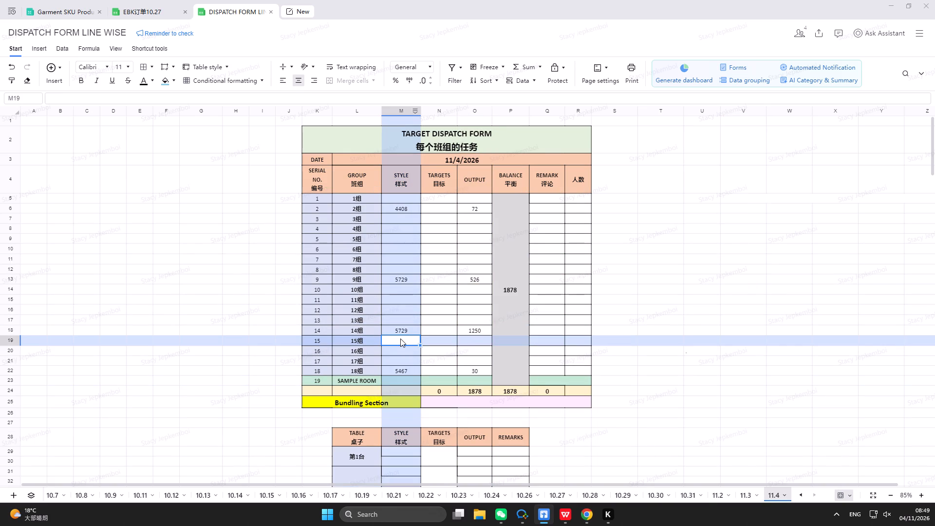
{"action": "type", "text": "5729"}
{"action": "left_click", "coordinate": [477, 338]}
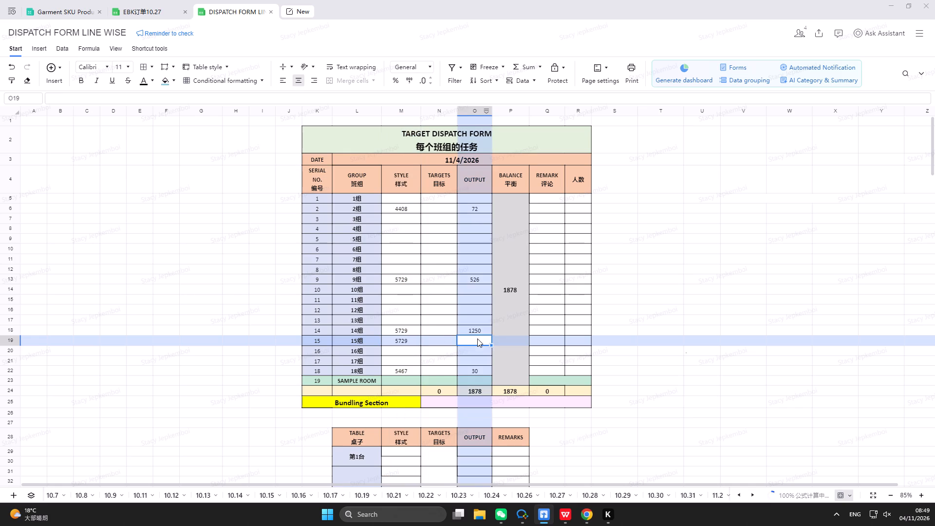
{"action": "key", "text": "equal"}
{"action": "type", "text": "1450"}
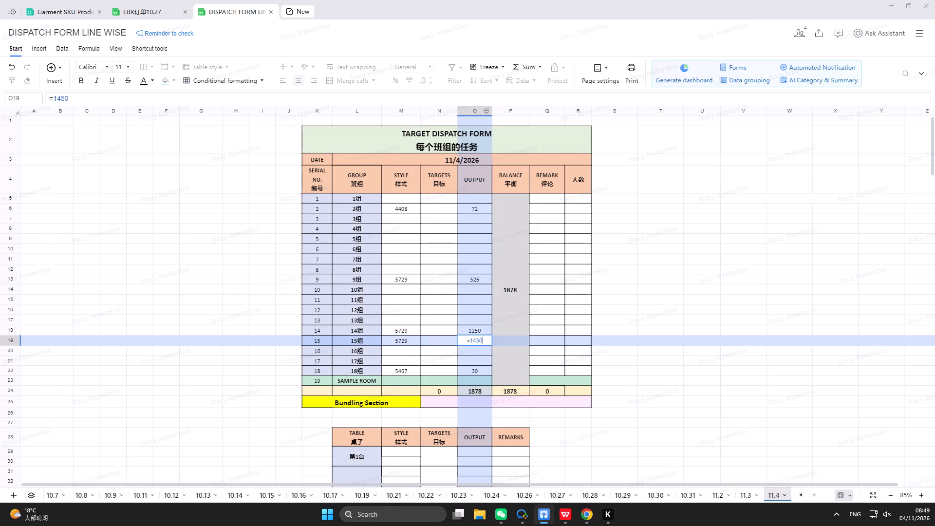
{"action": "key", "text": "Return"}
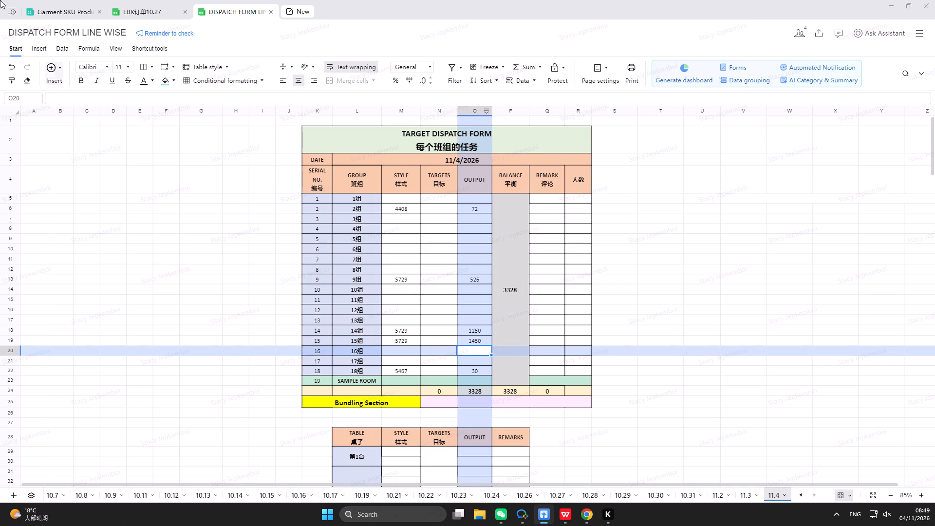
In the Garment SKU Production Tracker's 126USA-1-5729 table, set the XL row's TTL QTY to 3250.
{"action": "left_click", "coordinate": [131, 14]}
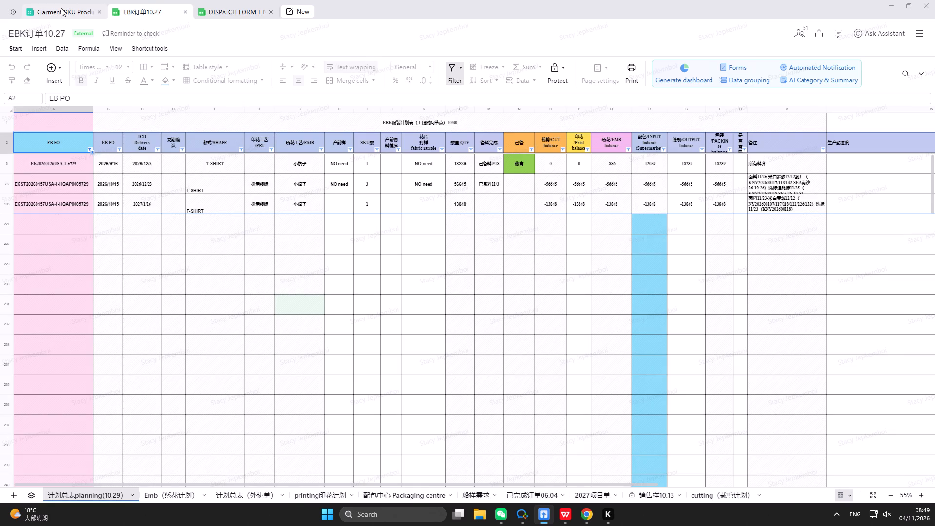
{"action": "left_click", "coordinate": [61, 8]}
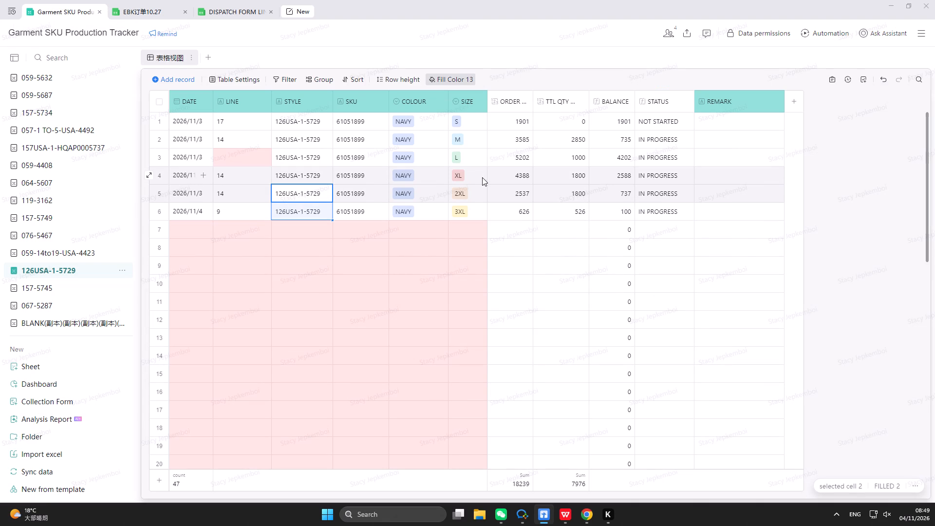
{"action": "left_click", "coordinate": [574, 182]}
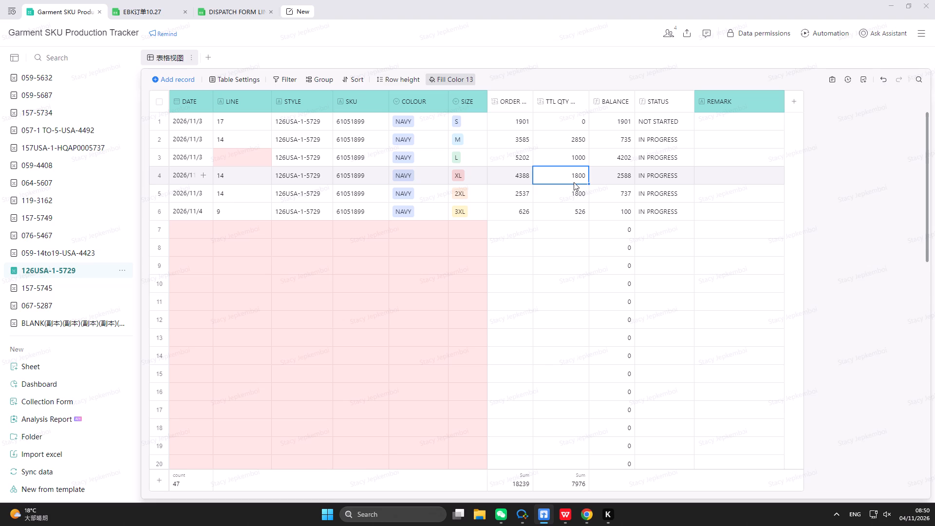
{"action": "type", "text": "3250"}
{"action": "key", "text": "Return"}
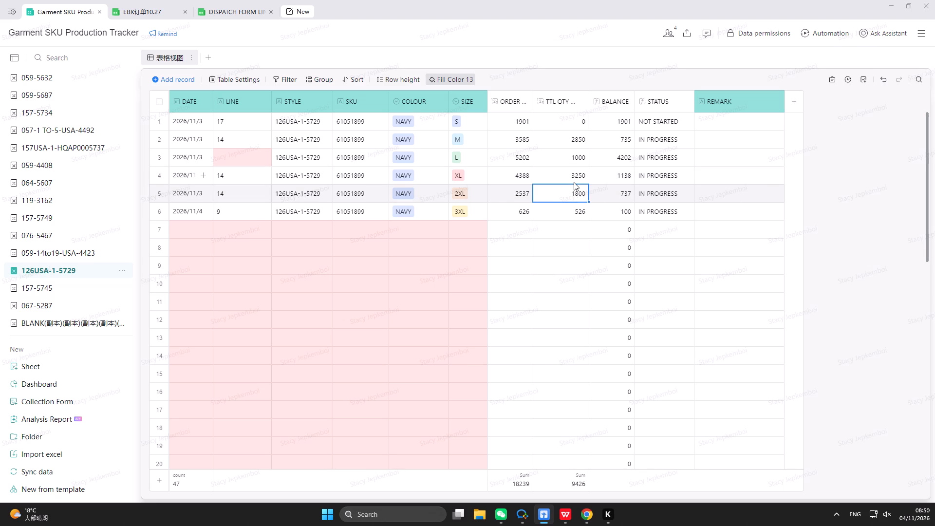
Check group 16's row on the 11.3 dispatch sheet and enter style 5729 with output =1850 for group 16 on 11.4.
{"action": "left_click", "coordinate": [243, 17]}
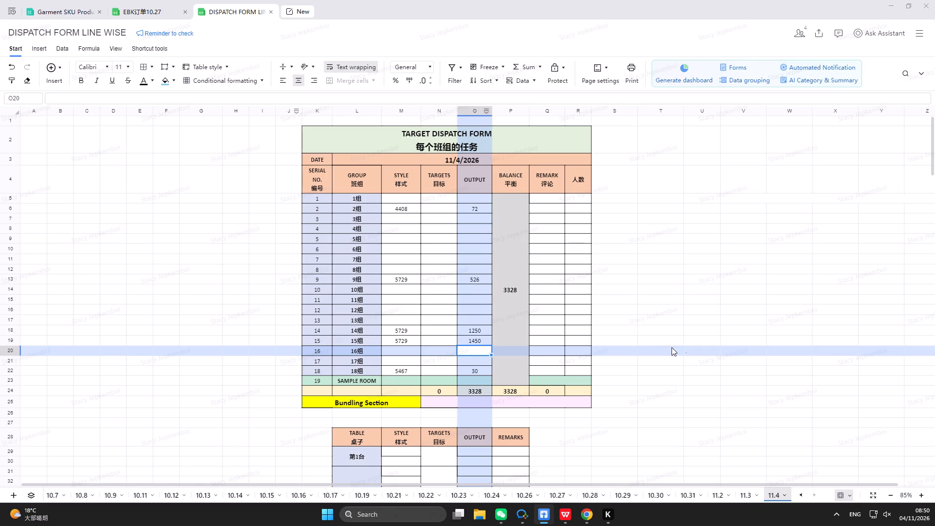
{"action": "left_click", "coordinate": [746, 493]}
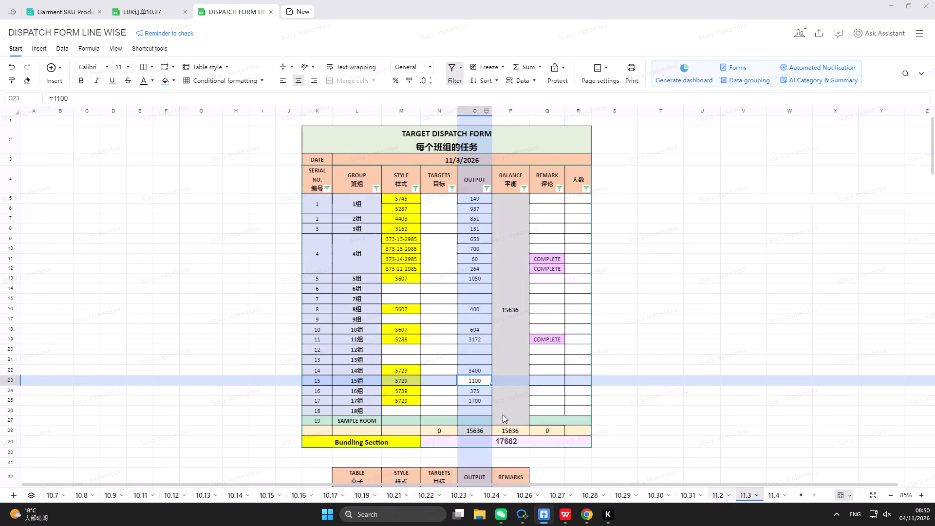
{"action": "left_click", "coordinate": [482, 393]}
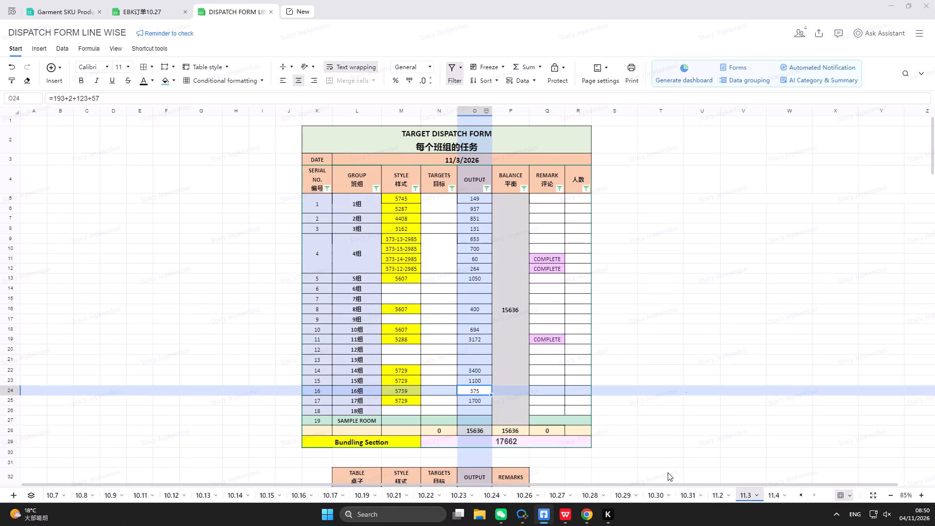
{"action": "left_click", "coordinate": [772, 497]}
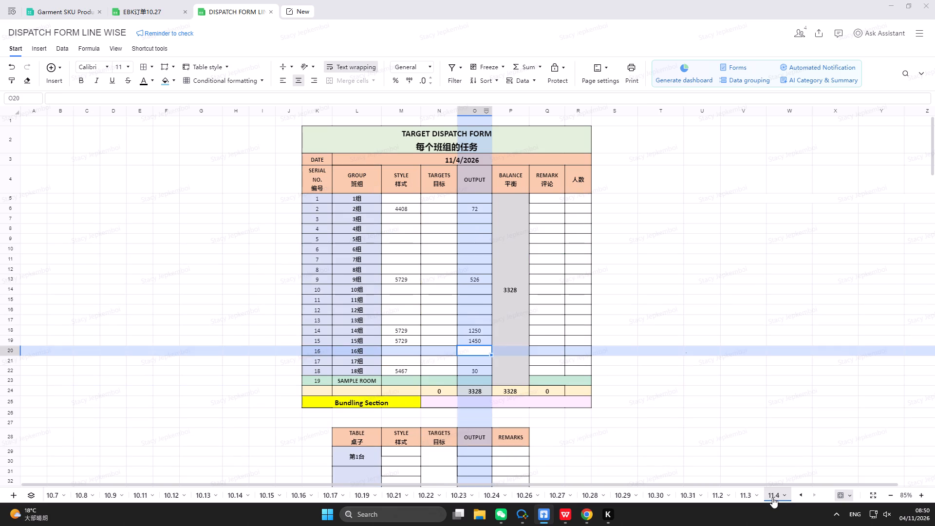
{"action": "left_click", "coordinate": [394, 348]}
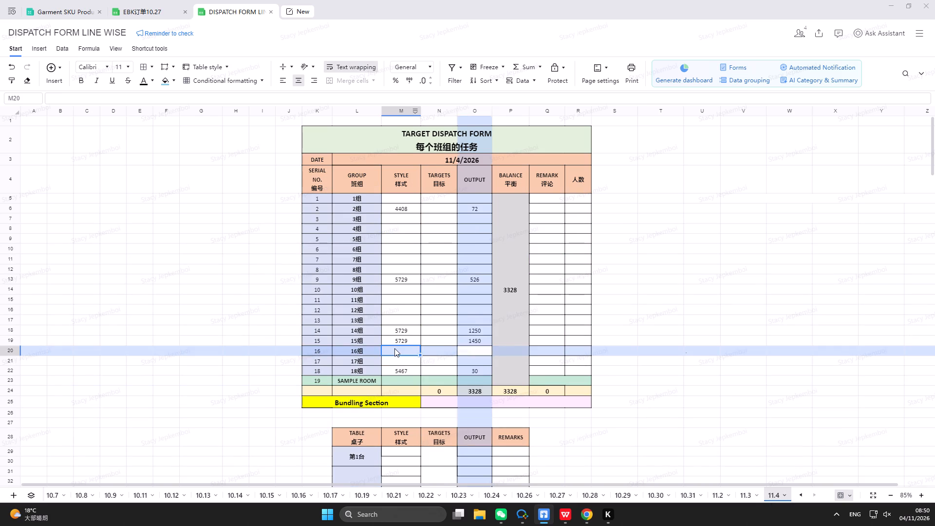
{"action": "type", "text": "5729"}
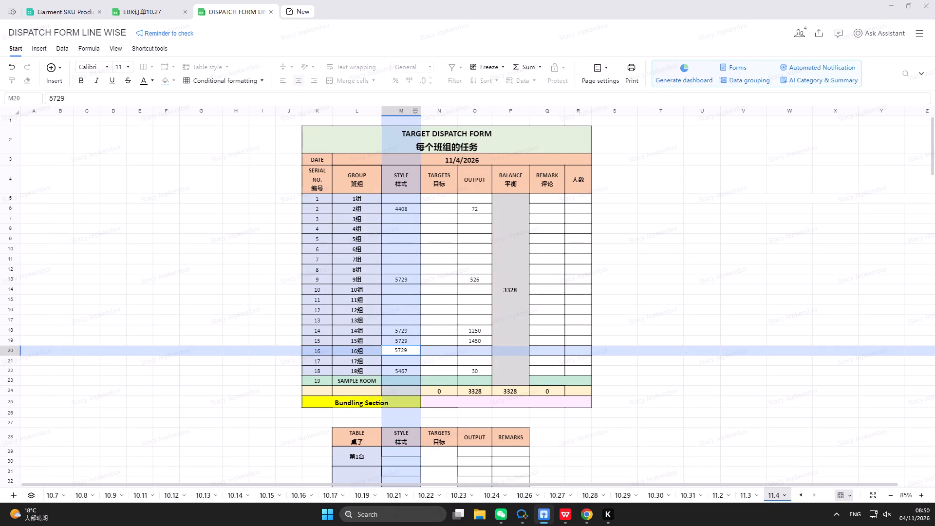
{"action": "left_click", "coordinate": [470, 350]}
{"action": "key", "text": "equal"}
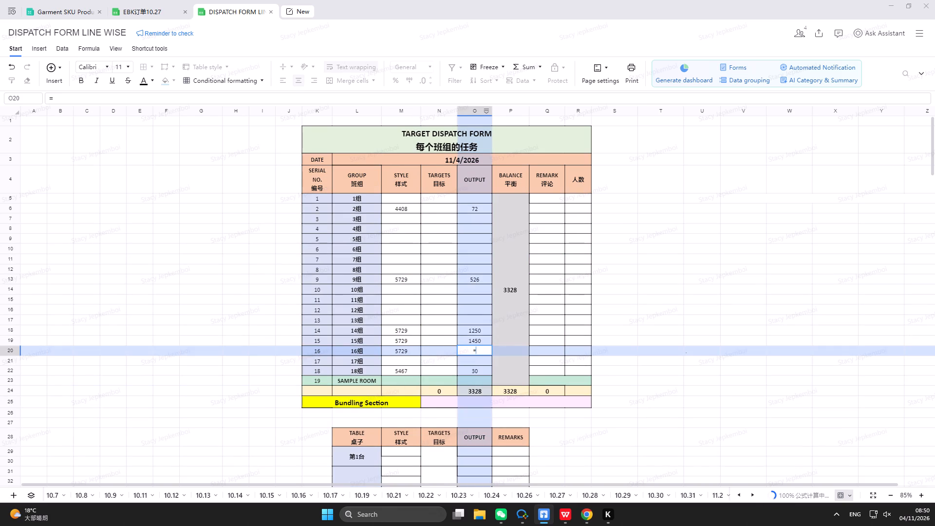
{"action": "type", "text": "1850"}
{"action": "key", "text": "Return"}
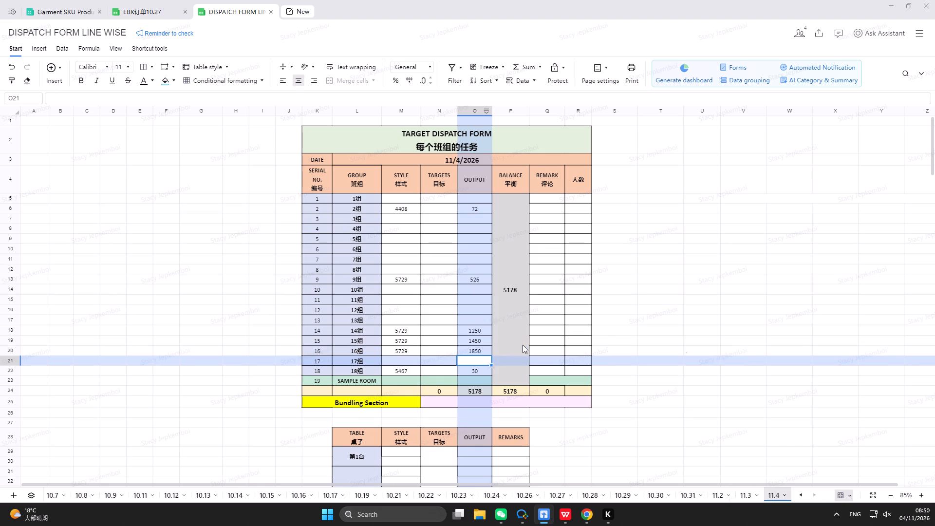
Update the size S row of the tracker's 126USA-1-5729 table to TTL QTY 1850, line 16 and date 2026/11/4.
{"action": "left_click", "coordinate": [140, 8]}
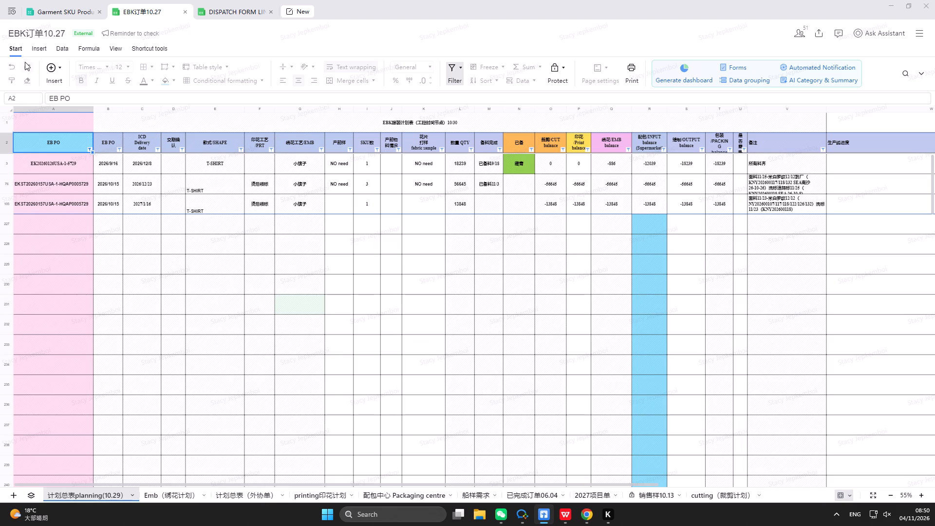
{"action": "left_click", "coordinate": [63, 17]}
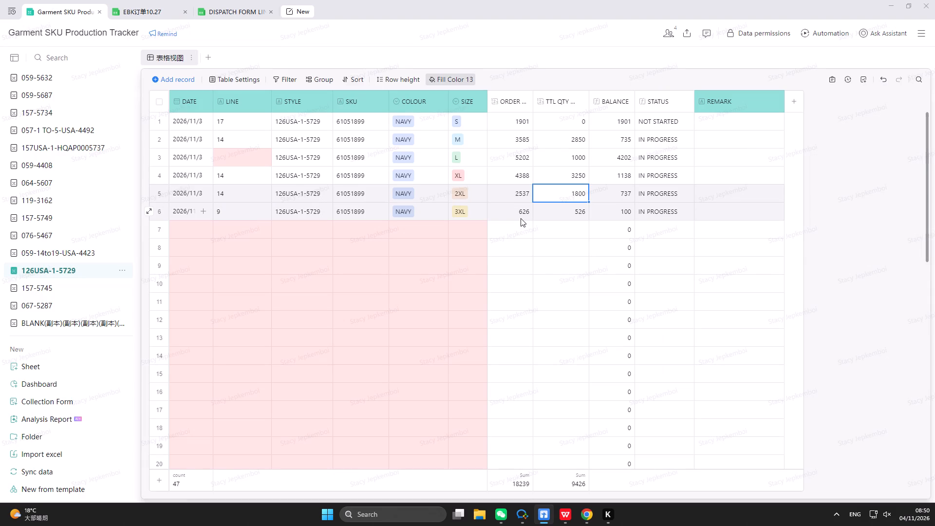
{"action": "left_click", "coordinate": [569, 127]}
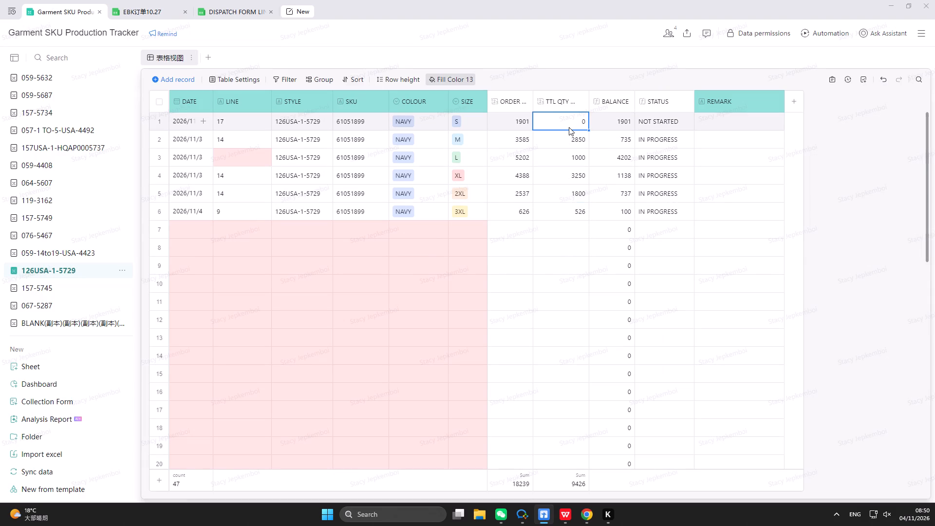
{"action": "type", "text": "185"}
{"action": "key", "text": "0"}
{"action": "key", "text": "Return"}
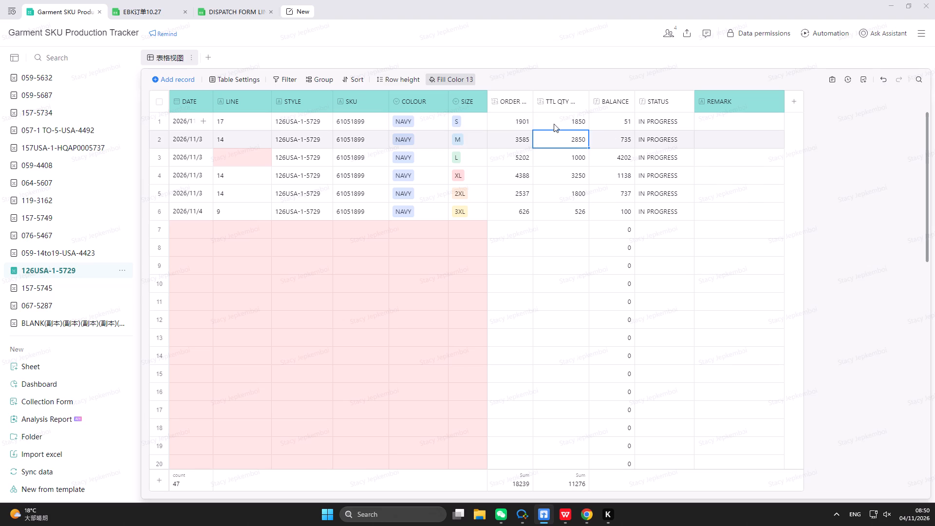
{"action": "left_click", "coordinate": [253, 121]}
{"action": "type", "text": "16"}
{"action": "key", "text": "Return"}
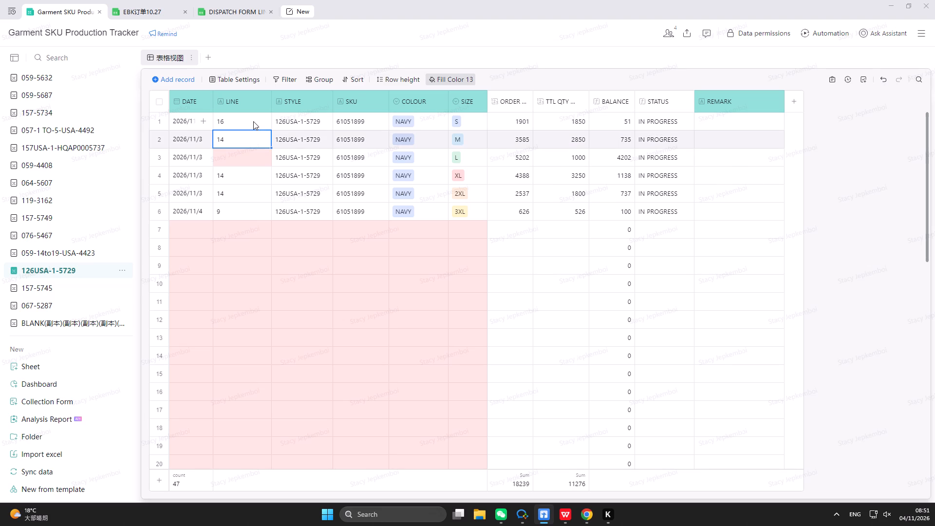
{"action": "double_click", "coordinate": [183, 126]}
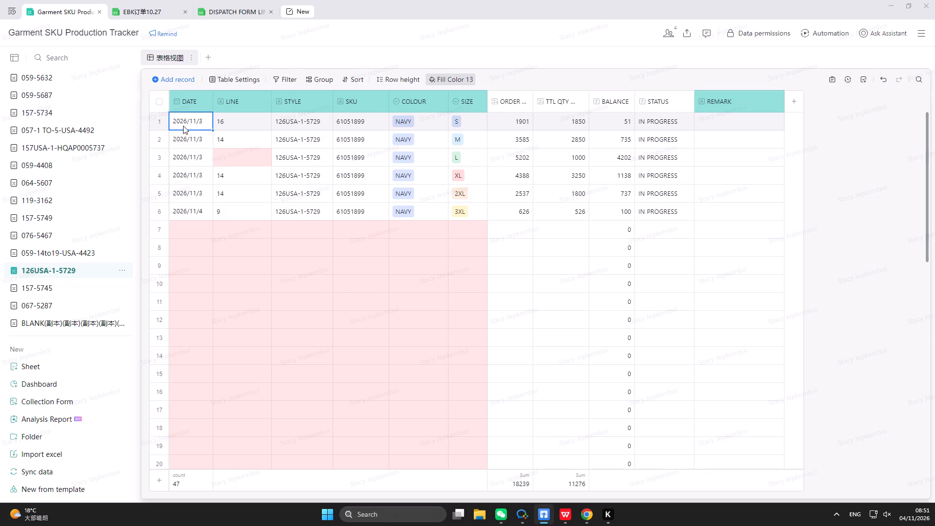
{"action": "left_click", "coordinate": [228, 202]}
Look through the EBK order and dispatch sheets and examine the order quantities for sizes S to 3XL in the tracker's 126USA-1-5729 table.
{"action": "left_click", "coordinate": [160, 4]}
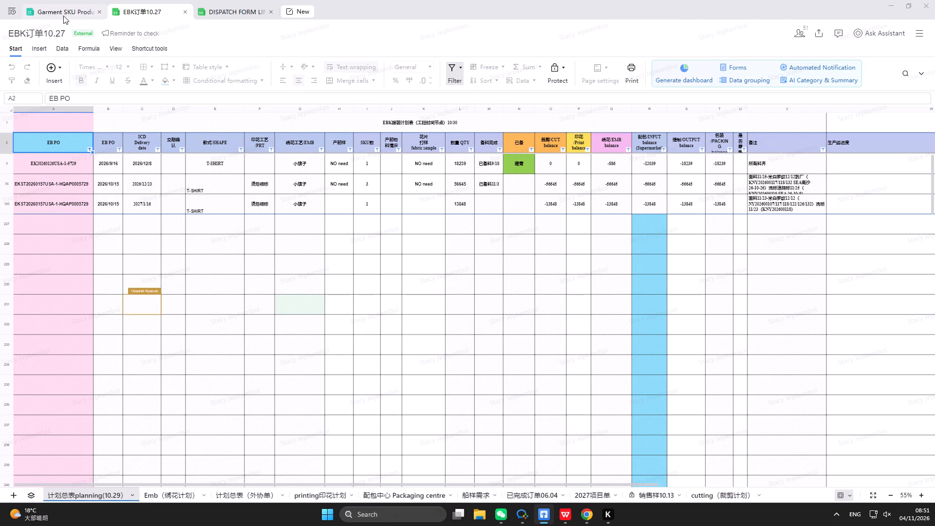
{"action": "left_click", "coordinate": [249, 10]}
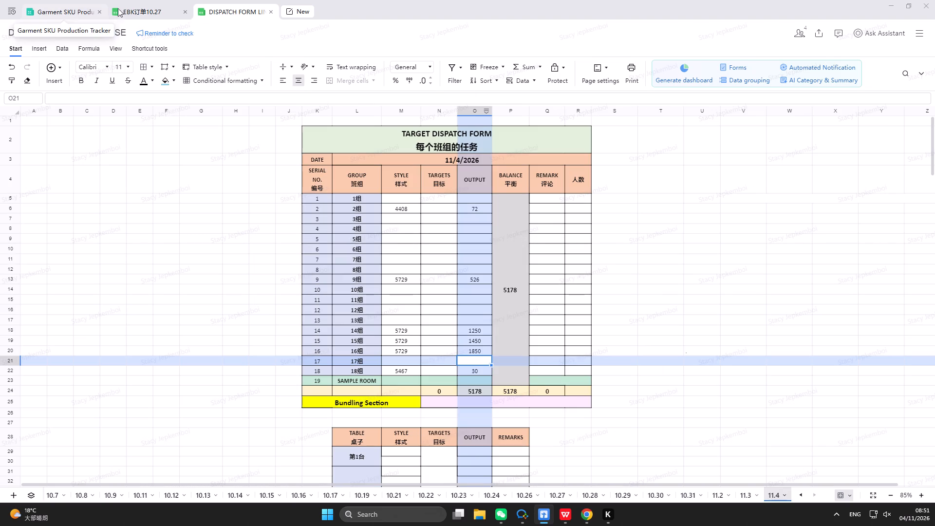
{"action": "left_click", "coordinate": [134, 6]}
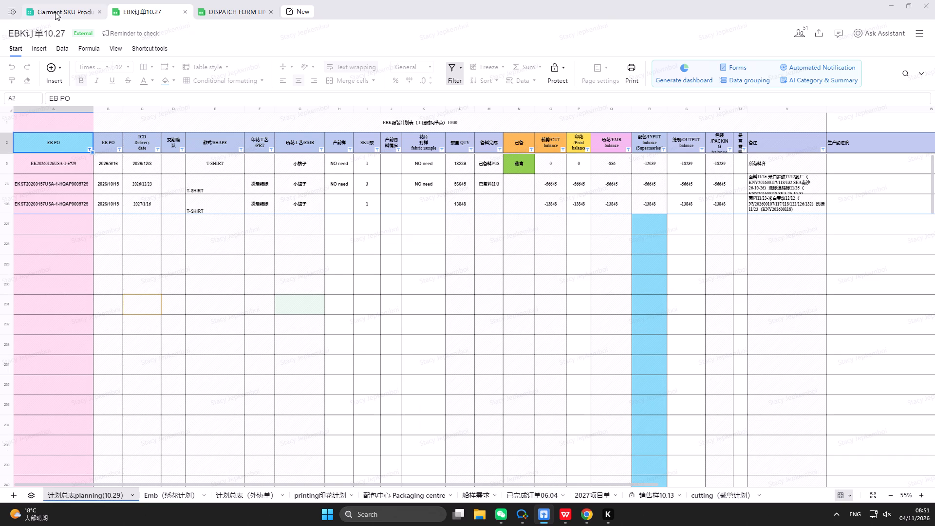
{"action": "left_click", "coordinate": [55, 12]}
{"action": "left_click_drag", "start_coordinate": [520, 119], "coordinate": [516, 200]}
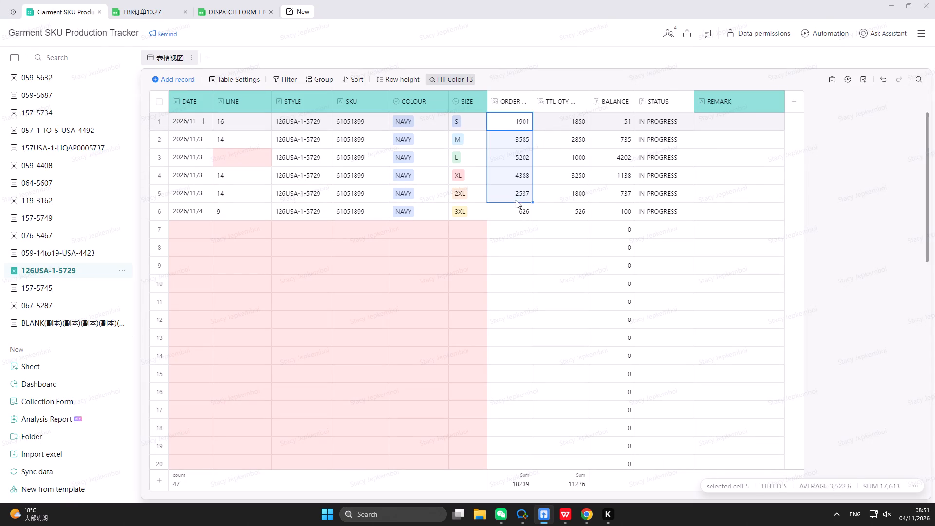
{"action": "left_click_drag", "start_coordinate": [516, 200], "coordinate": [516, 212]}
{"action": "left_click", "coordinate": [519, 258]}
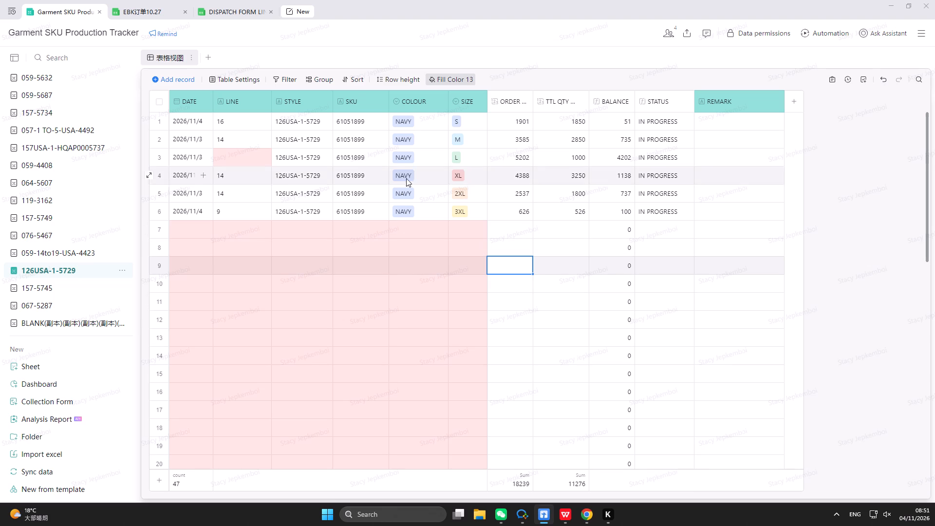
Check group 17's row on the 11.3 dispatch sheet and enter style 5729 with output =2200 for group 17 on 11.4.
{"action": "left_click", "coordinate": [249, 10]}
{"action": "left_click", "coordinate": [748, 497]}
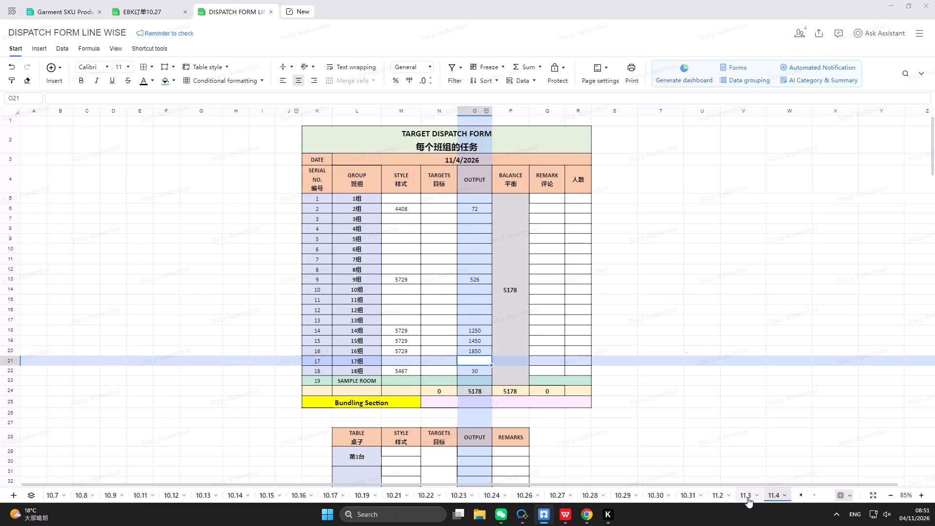
{"action": "left_click", "coordinate": [475, 398]}
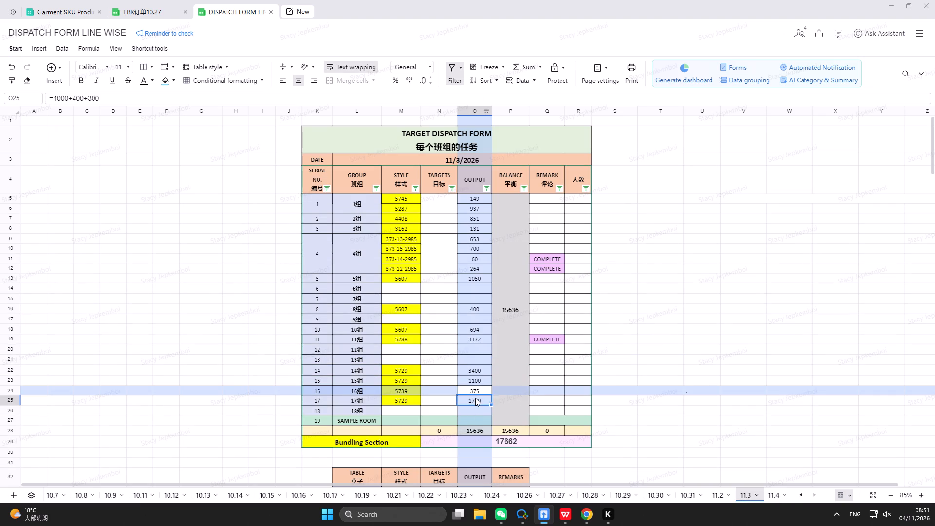
{"action": "left_click", "coordinate": [771, 499]}
{"action": "left_click", "coordinate": [413, 361]}
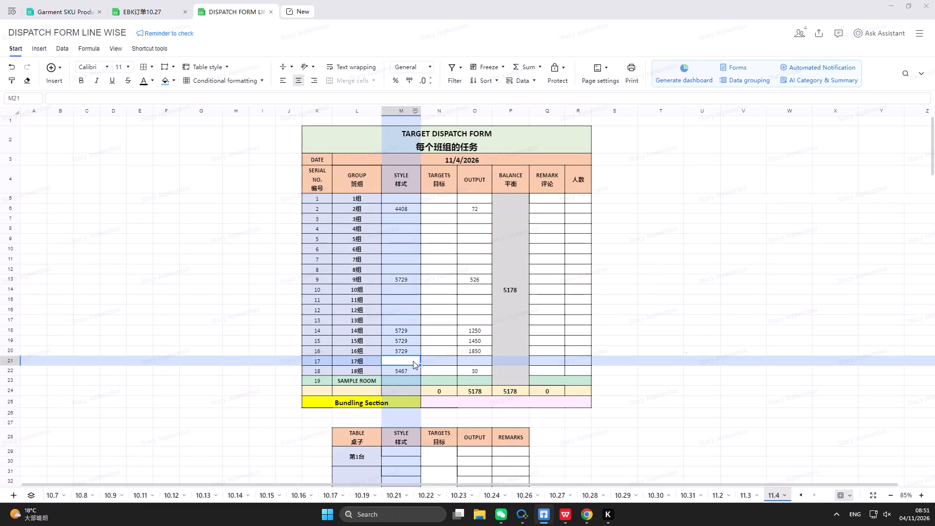
{"action": "type", "text": "5729"}
{"action": "left_click", "coordinate": [462, 359]}
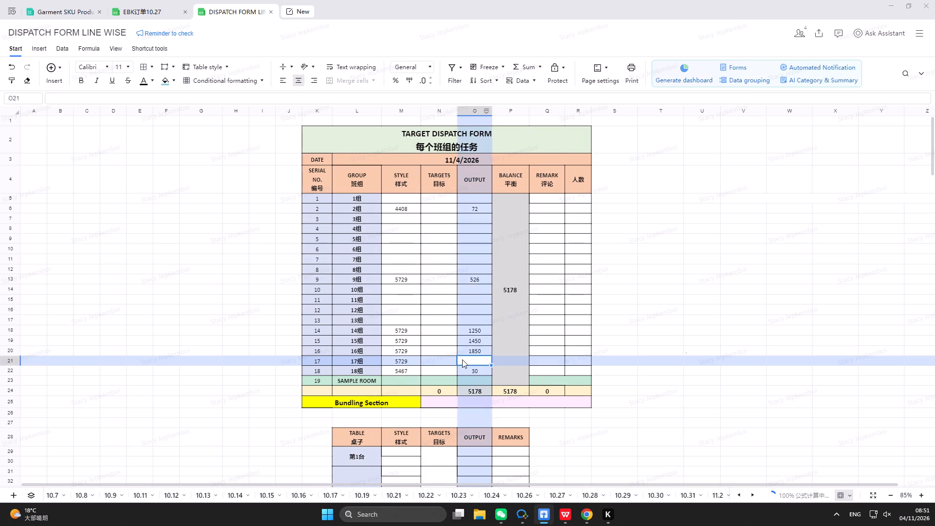
{"action": "key", "text": "equal"}
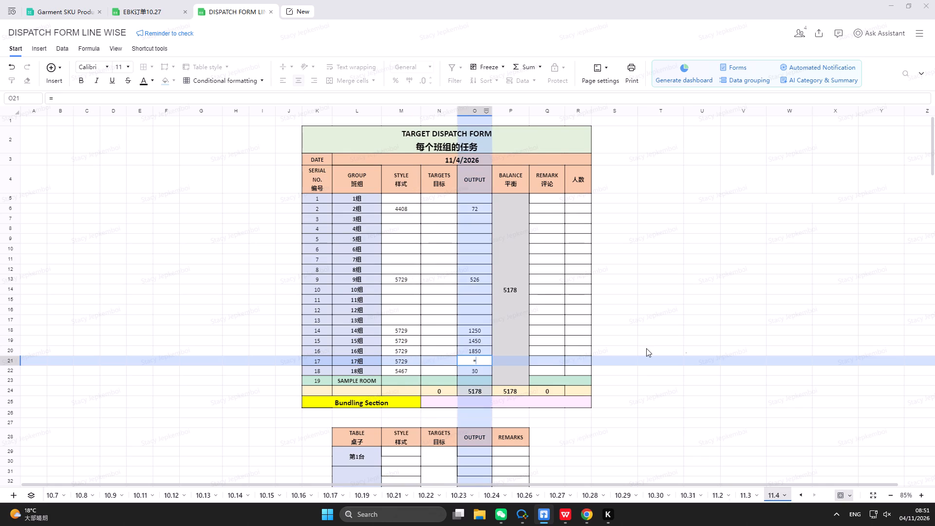
{"action": "type", "text": "22"}
{"action": "type", "text": "00"}
{"action": "key", "text": "Return"}
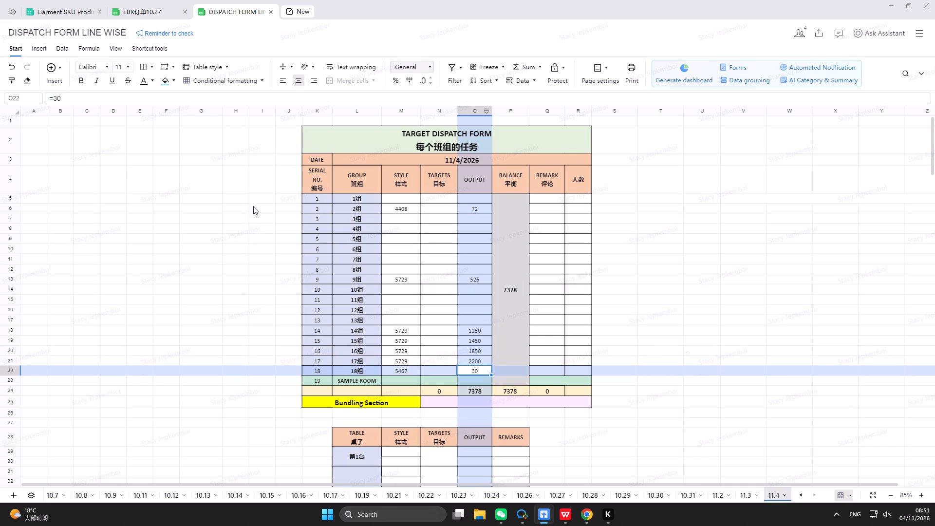
Update the size L row of the tracker's 126USA-1-5729 table to TTL QTY 3200, line 17 and date 2026/11/4.
{"action": "left_click", "coordinate": [134, 10]}
{"action": "left_click", "coordinate": [56, 16]}
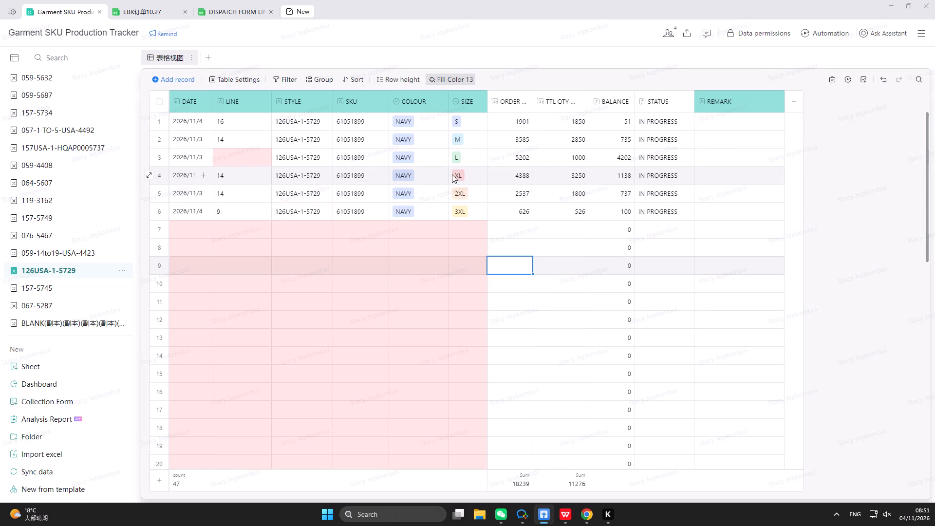
{"action": "left_click", "coordinate": [569, 161]}
{"action": "type", "text": "32"}
{"action": "type", "text": "00"}
{"action": "key", "text": "Return"}
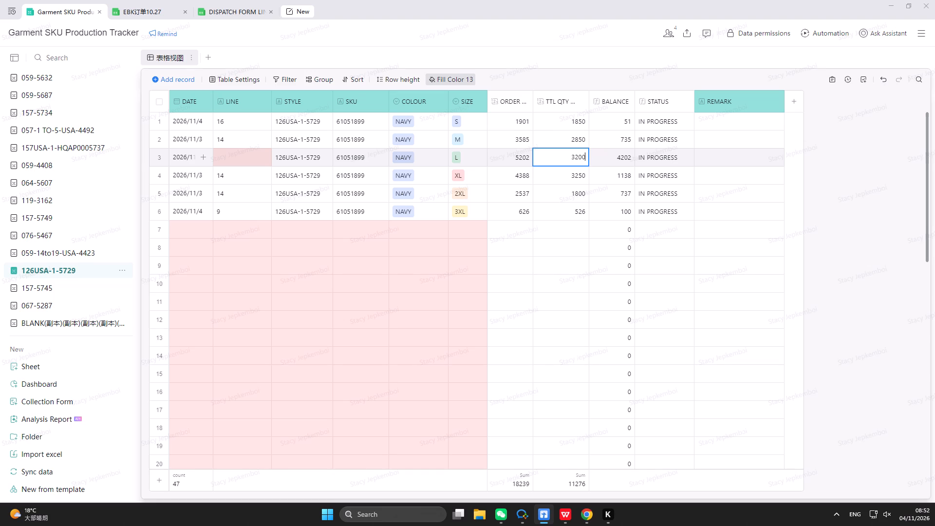
{"action": "left_click", "coordinate": [228, 161]}
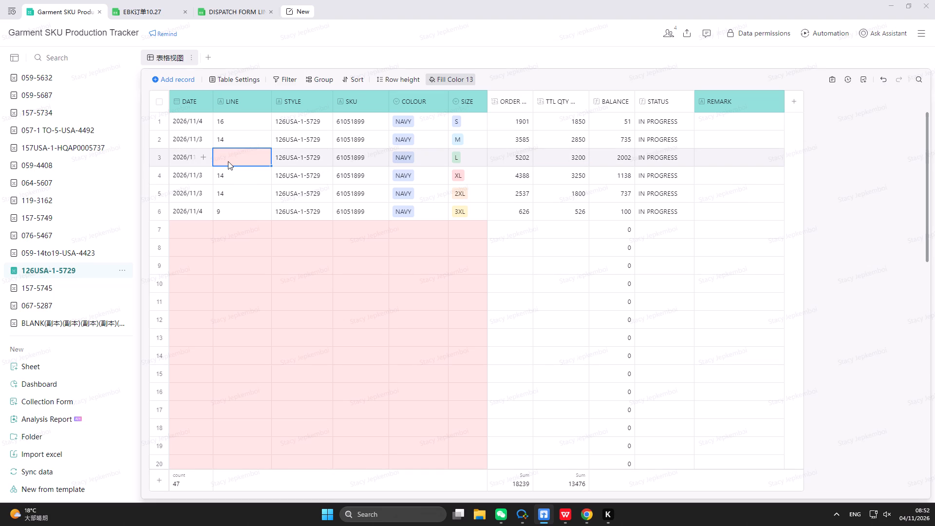
{"action": "type", "text": "17"}
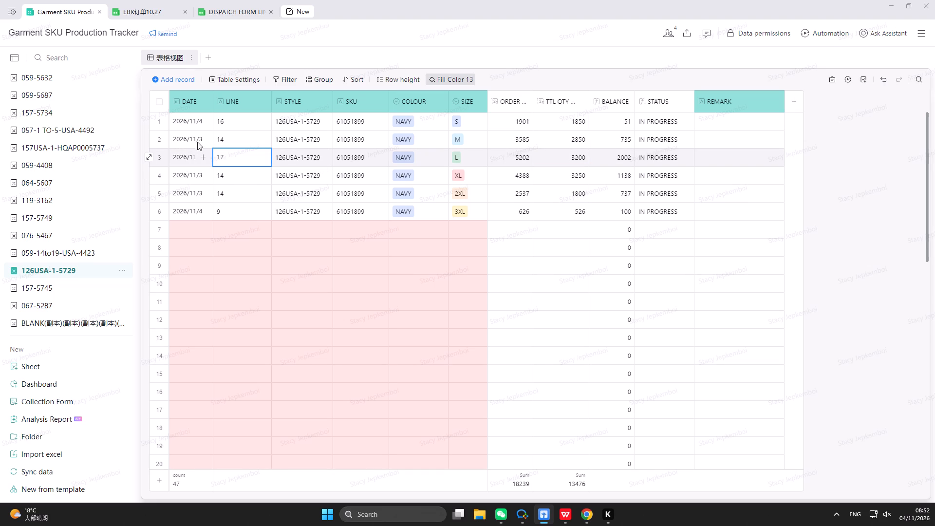
{"action": "double_click", "coordinate": [182, 156]}
{"action": "left_click", "coordinate": [227, 241]}
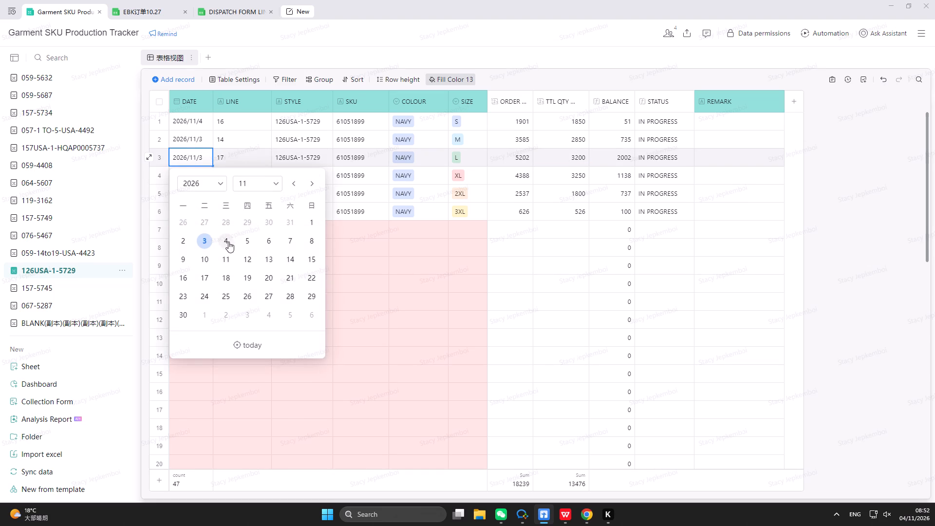
{"action": "left_click", "coordinate": [308, 262]}
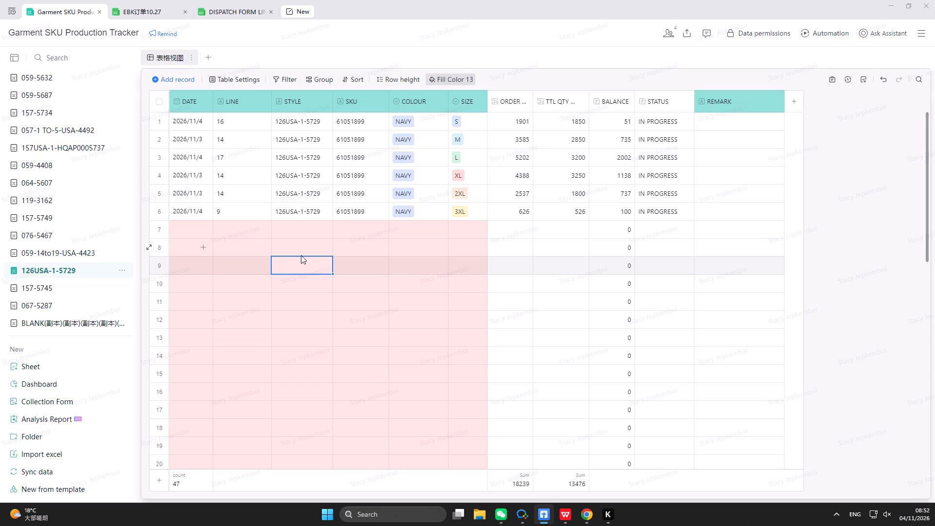
Delete the empty records in rows 7 to 47 of the tracker's 126USA-1-5729 table.
{"action": "left_click", "coordinate": [236, 11]}
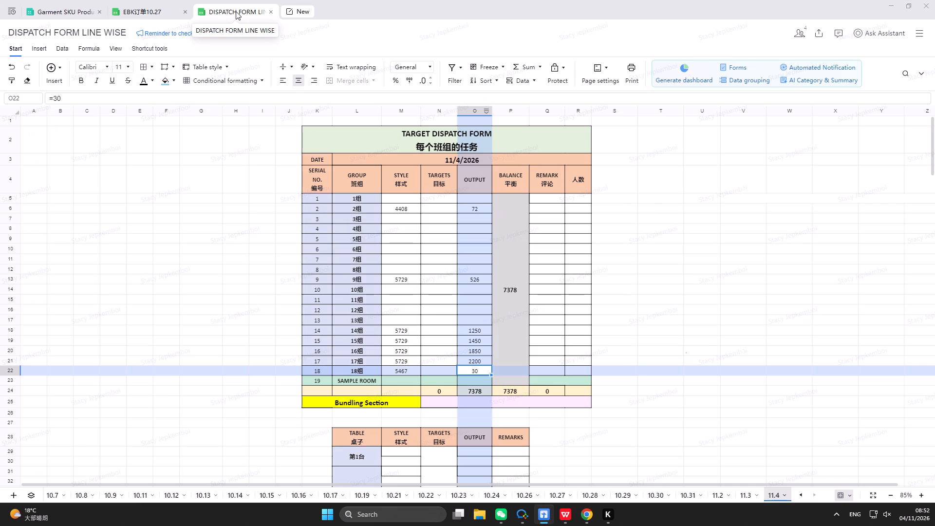
{"action": "left_click", "coordinate": [66, 7]}
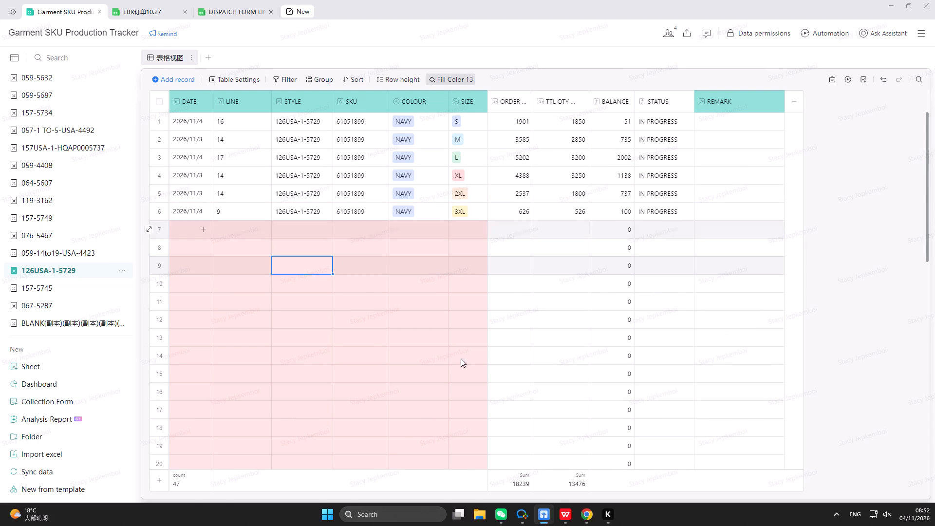
{"action": "left_click_drag", "start_coordinate": [186, 230], "coordinate": [510, 466]}
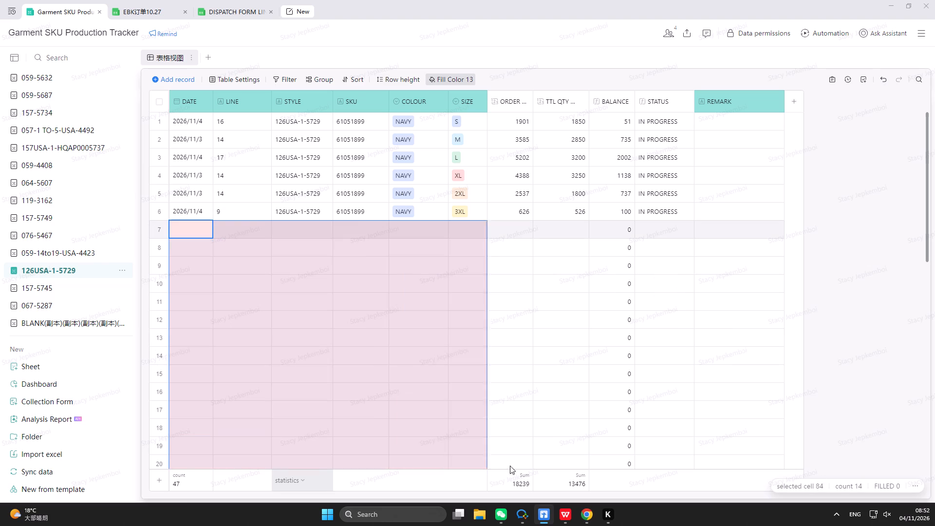
{"action": "left_click_drag", "start_coordinate": [510, 466], "coordinate": [813, 525]}
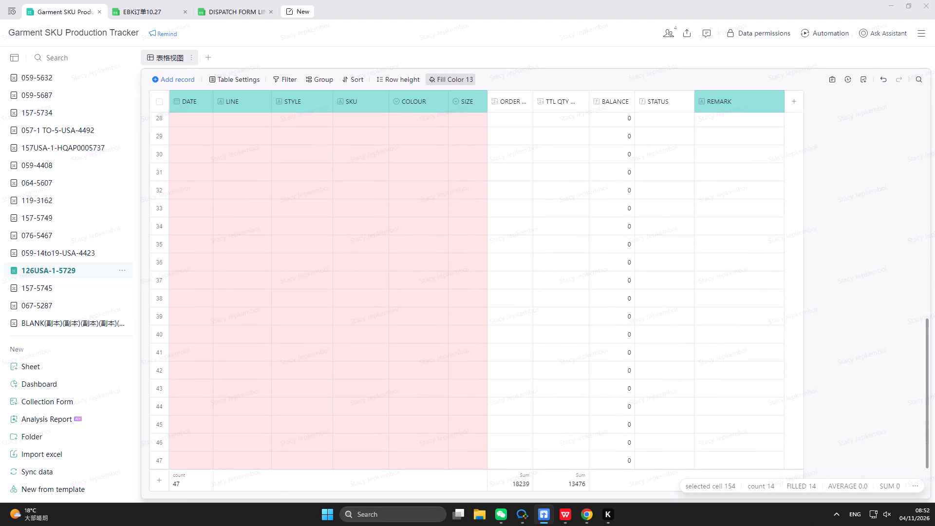
{"action": "left_click_drag", "start_coordinate": [813, 525], "coordinate": [778, 462]}
{"action": "right_click", "coordinate": [603, 300]}
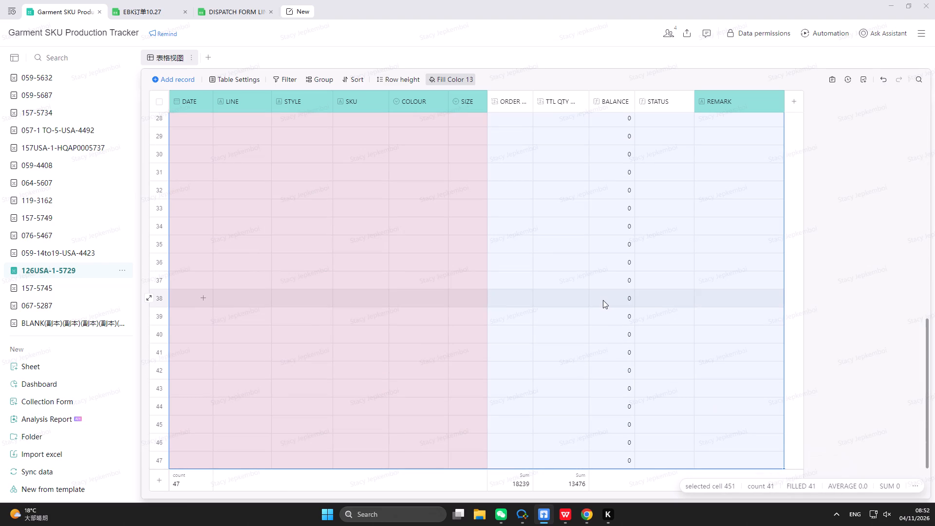
{"action": "left_click", "coordinate": [628, 313]}
{"action": "scroll", "coordinate": [451, 261], "scroll_direction": "up", "scroll_amount": 8}
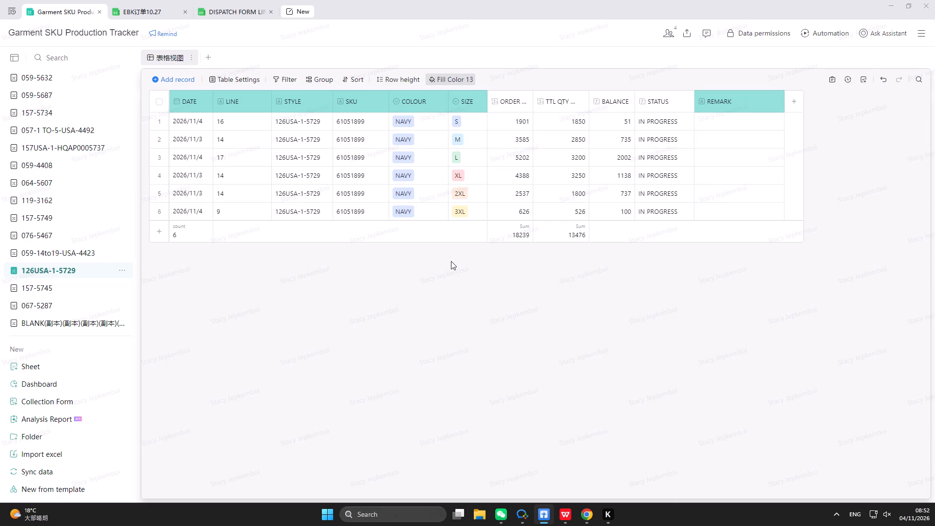
{"action": "scroll", "coordinate": [414, 84], "scroll_direction": "up", "scroll_amount": 3}
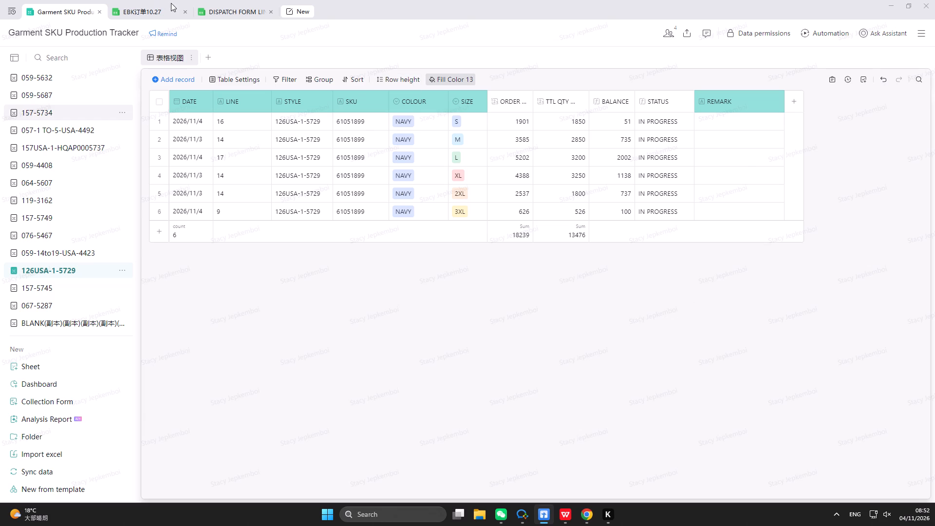
Add column filters to the header row of the 11.4 target dispatch table, from SERIAL NO. to 人数.
{"action": "left_click", "coordinate": [166, 7]}
{"action": "scroll", "coordinate": [228, 191], "scroll_direction": "up", "scroll_amount": 3}
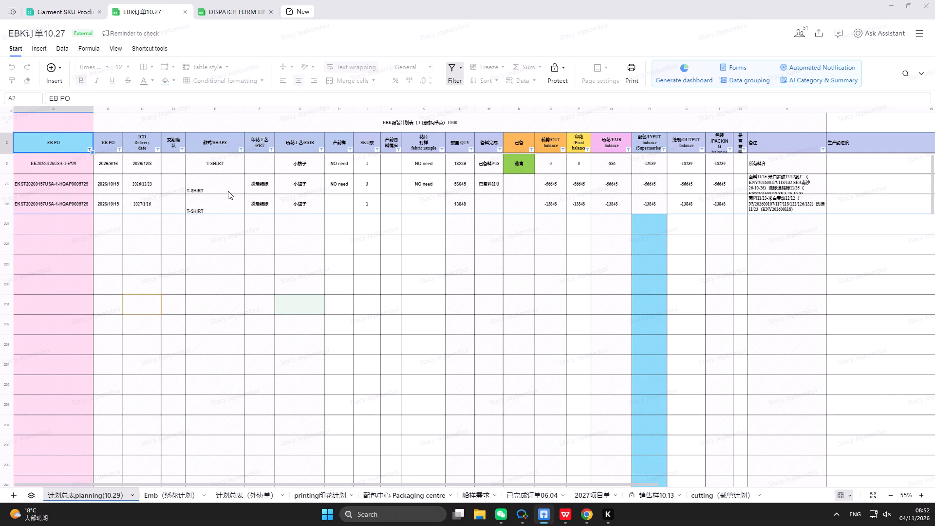
{"action": "left_click", "coordinate": [235, 9]}
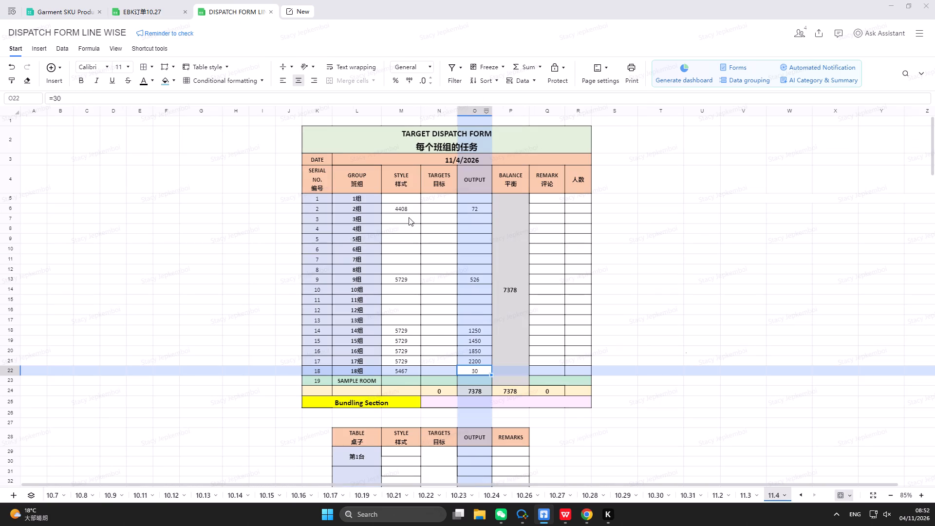
{"action": "left_click_drag", "start_coordinate": [320, 174], "coordinate": [584, 183]}
{"action": "left_click", "coordinate": [450, 69]}
{"action": "left_click", "coordinate": [666, 305]}
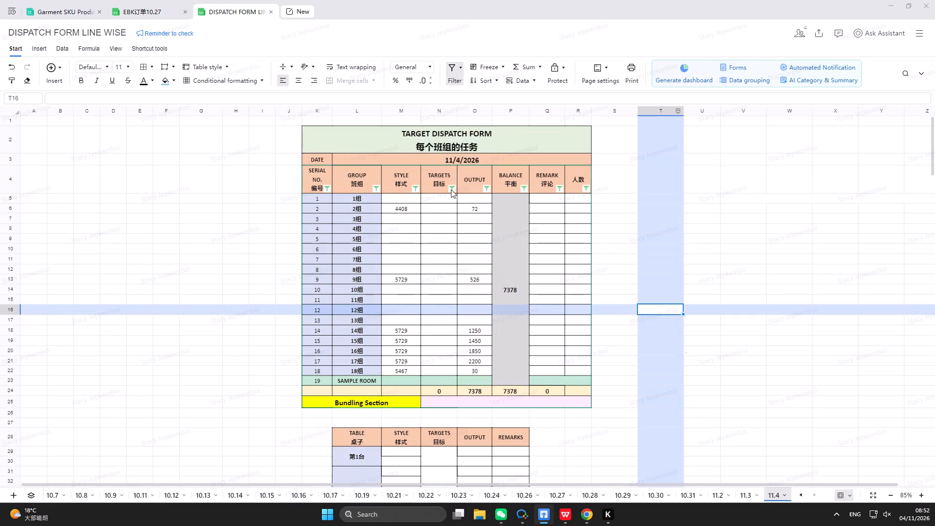
Filter the 11.4 dispatch table to style 5729, total the listed outputs, and compare with the EBK order sheet.
{"action": "left_click", "coordinate": [417, 190]}
{"action": "key", "text": "5"}
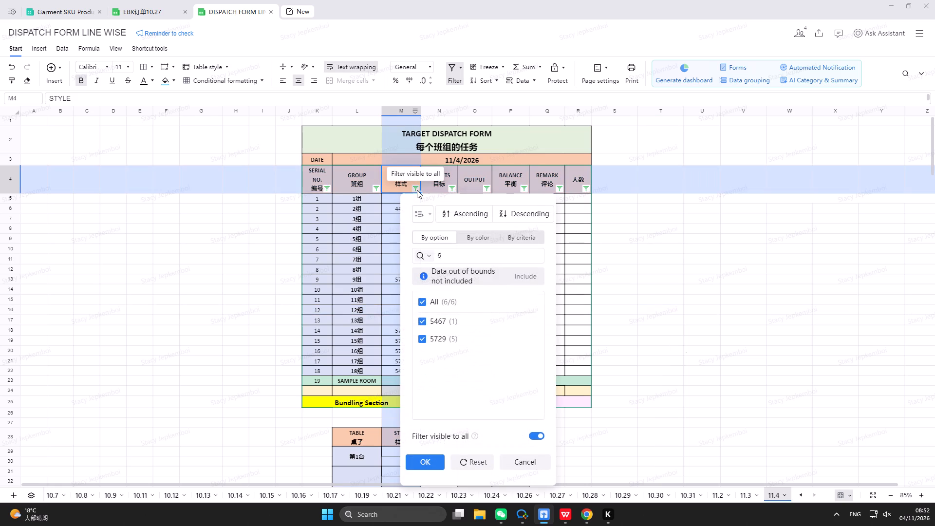
{"action": "type", "text": "729"}
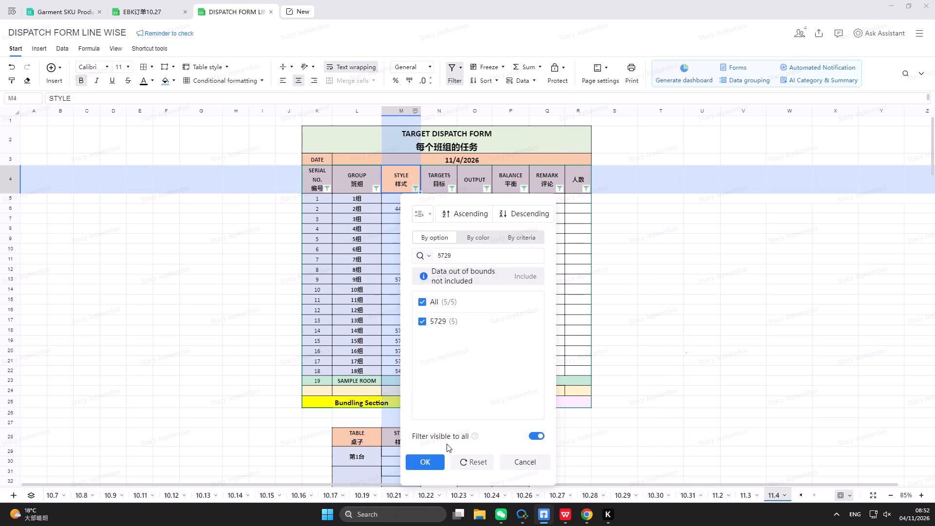
{"action": "left_click", "coordinate": [434, 459]}
{"action": "left_click_drag", "start_coordinate": [472, 202], "coordinate": [472, 220]}
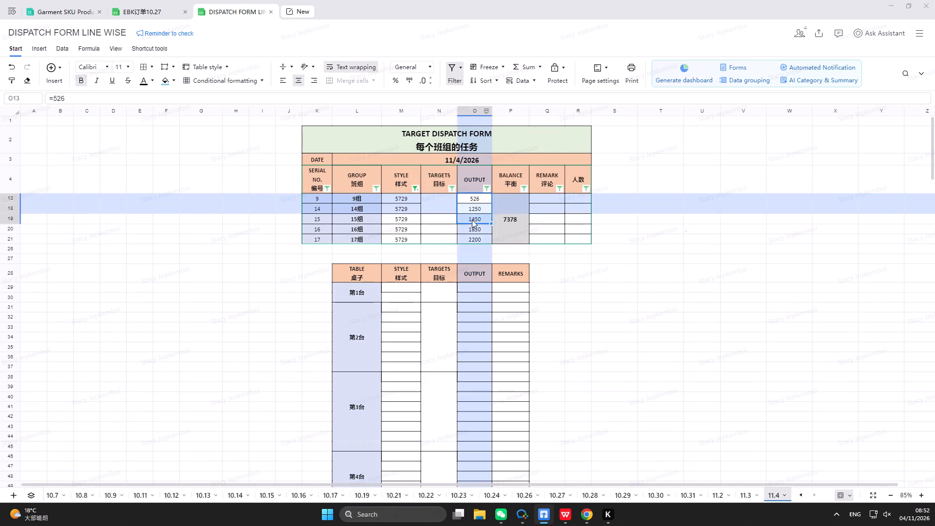
{"action": "left_click_drag", "start_coordinate": [472, 220], "coordinate": [475, 241]}
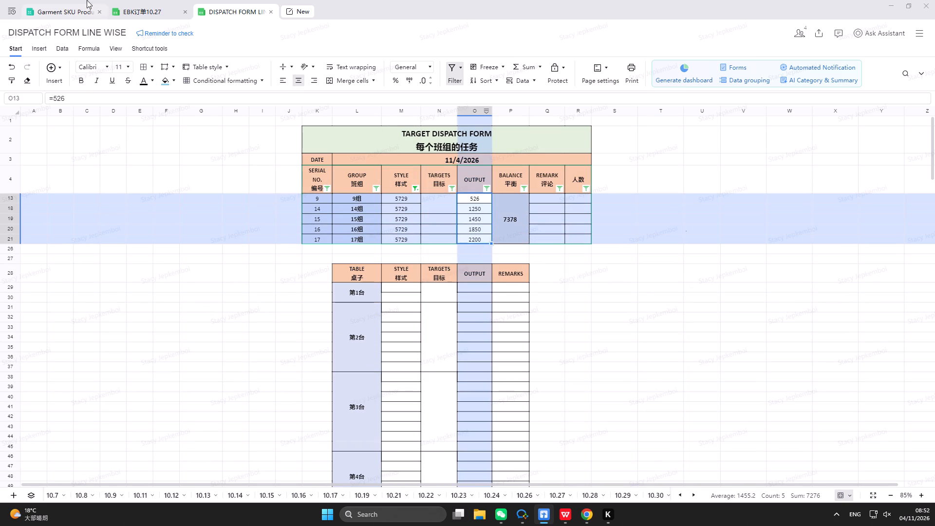
{"action": "left_click", "coordinate": [141, 15]}
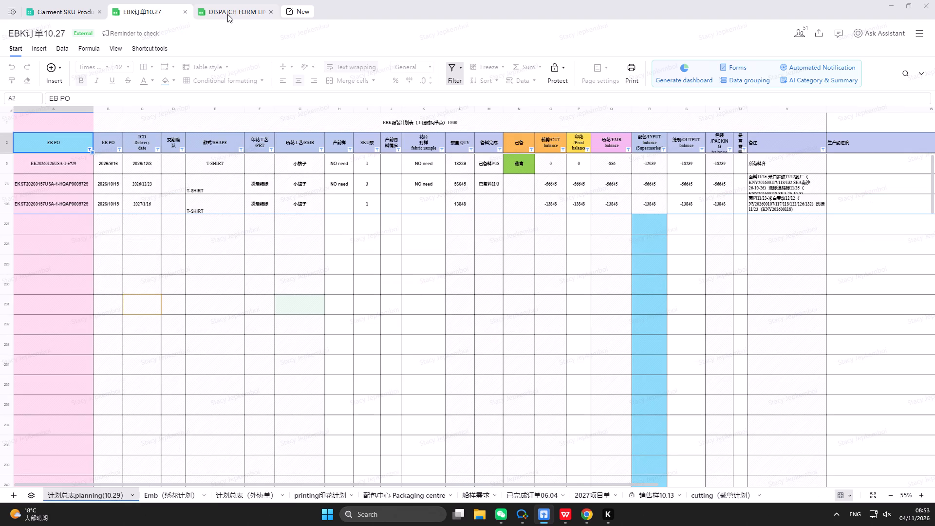
{"action": "left_click", "coordinate": [227, 13]}
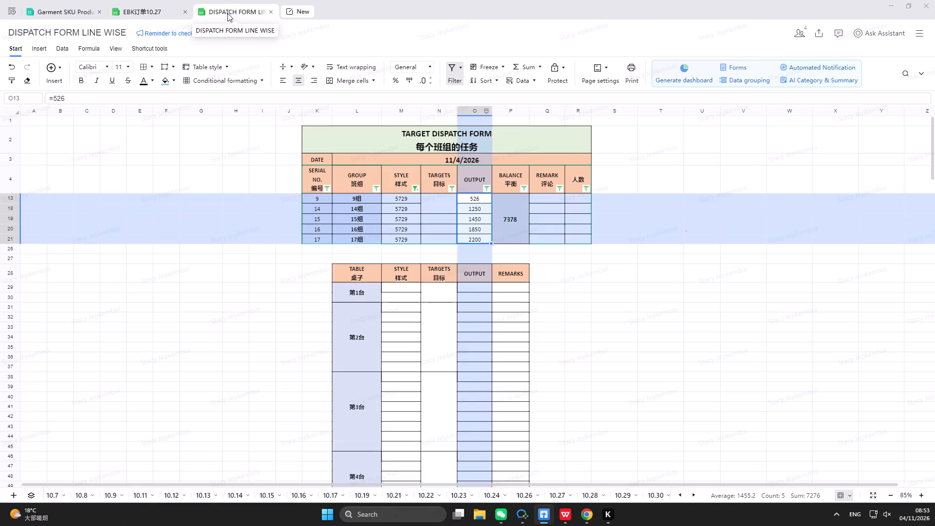
Reset the STYLE column filter on the 11.4 dispatch table to show all groups.
{"action": "left_click", "coordinate": [414, 188]}
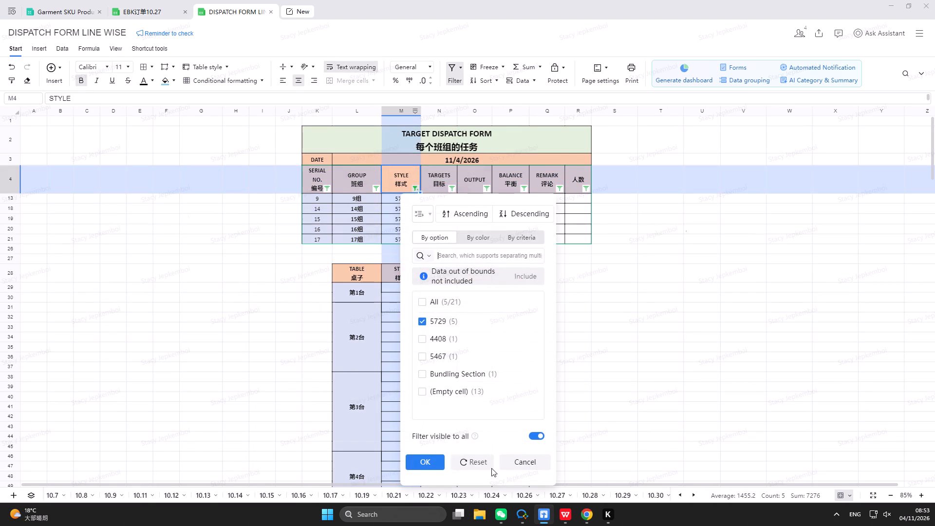
{"action": "left_click", "coordinate": [477, 460]}
{"action": "left_click_drag", "start_coordinate": [751, 386], "coordinate": [746, 383]}
{"action": "scroll", "coordinate": [519, 315], "scroll_direction": "up", "scroll_amount": 13}
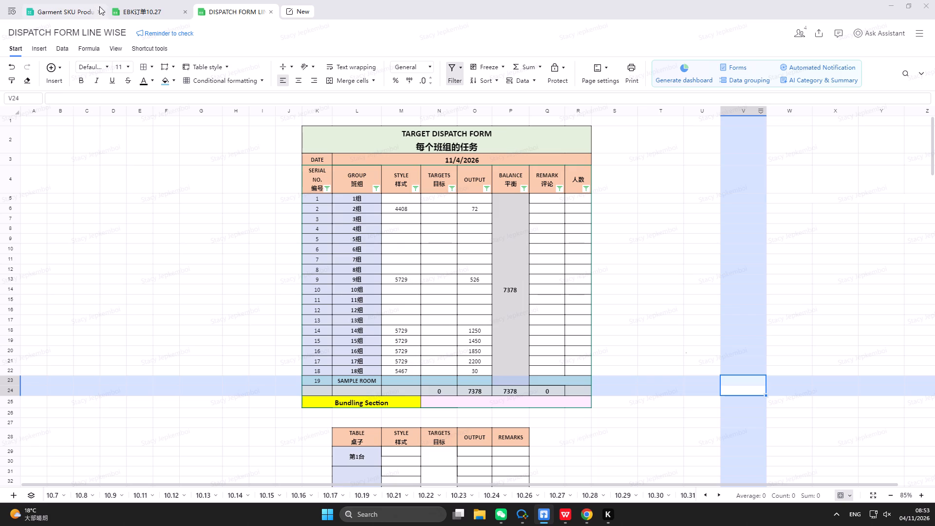
Filter the EB PO column of the EBK order planning sheet by 5467.
{"action": "left_click", "coordinate": [133, 14]}
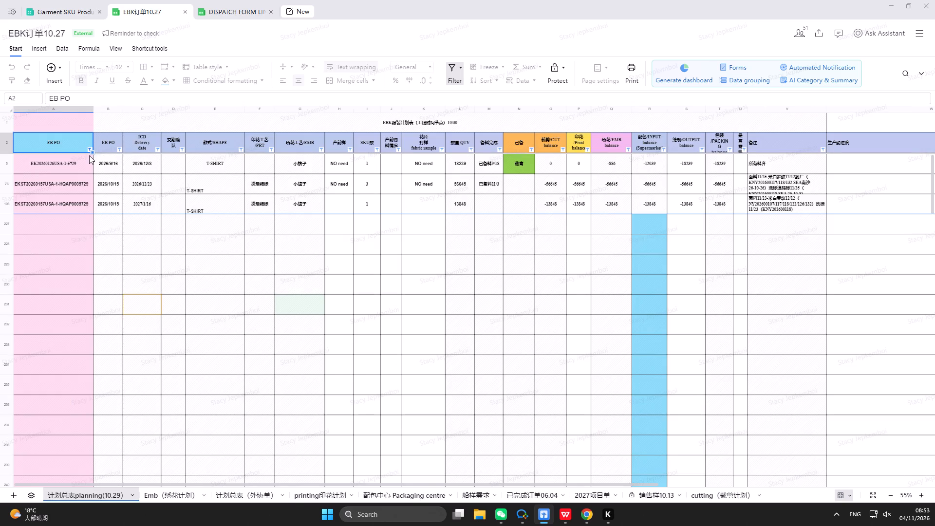
{"action": "left_click", "coordinate": [90, 150]}
{"action": "type", "text": "5467"}
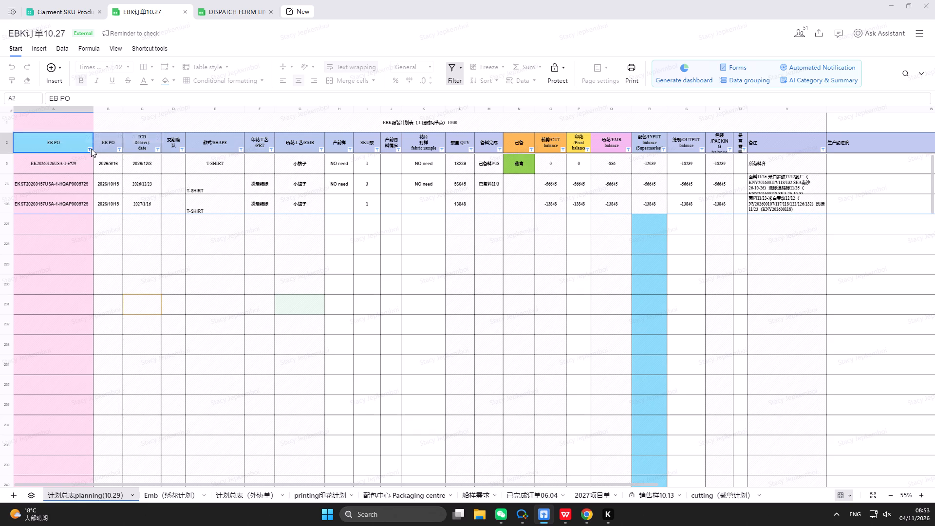
{"action": "left_click", "coordinate": [90, 149]}
{"action": "type", "text": "5467"}
{"action": "left_click", "coordinate": [98, 418]}
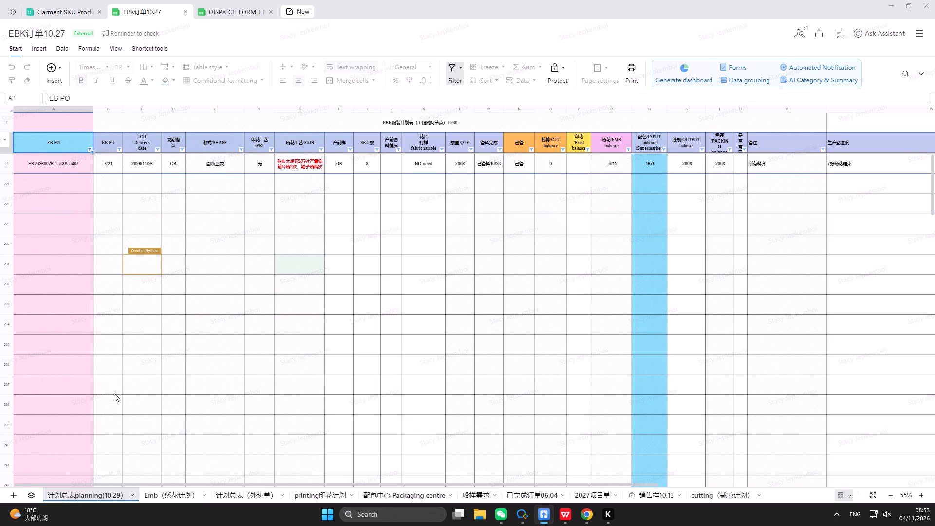
Check 2组's style in the 11.4 dispatch table, and filter the EB PO column of the EBK order planning sheet by 4408.
{"action": "scroll", "coordinate": [120, 352], "scroll_direction": "up", "scroll_amount": 5}
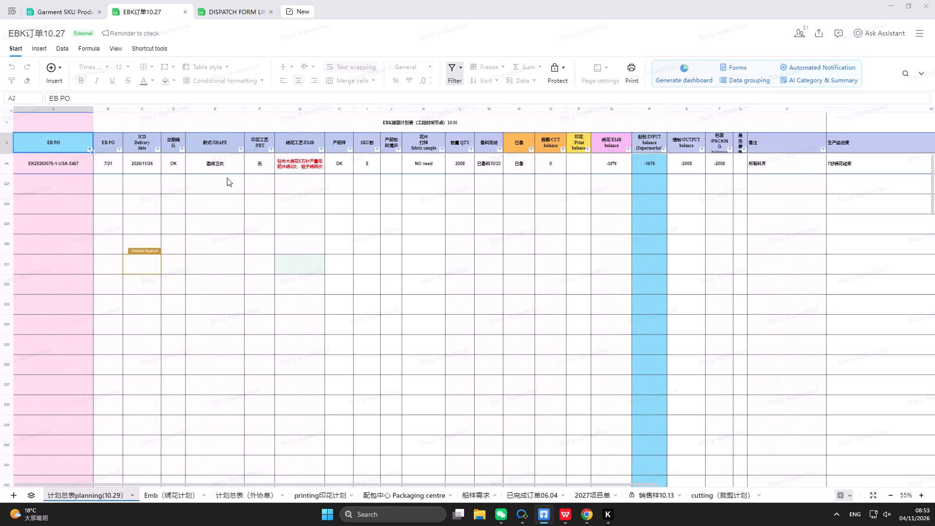
{"action": "left_click", "coordinate": [253, 12]}
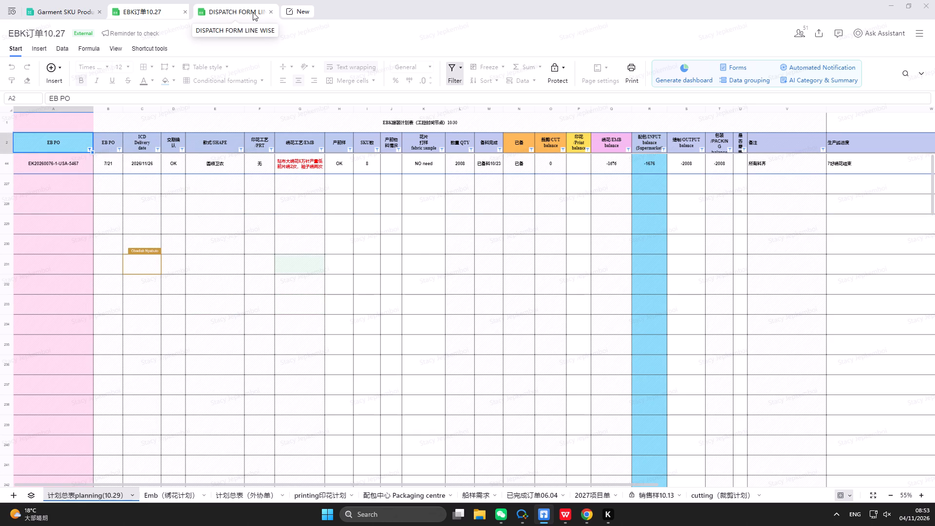
{"action": "left_click", "coordinate": [133, 3]}
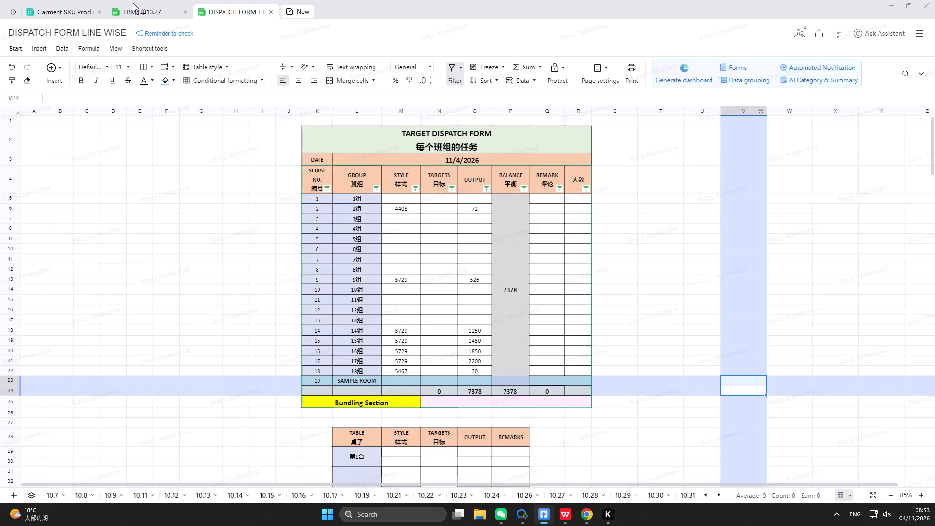
{"action": "left_click", "coordinate": [142, 10]}
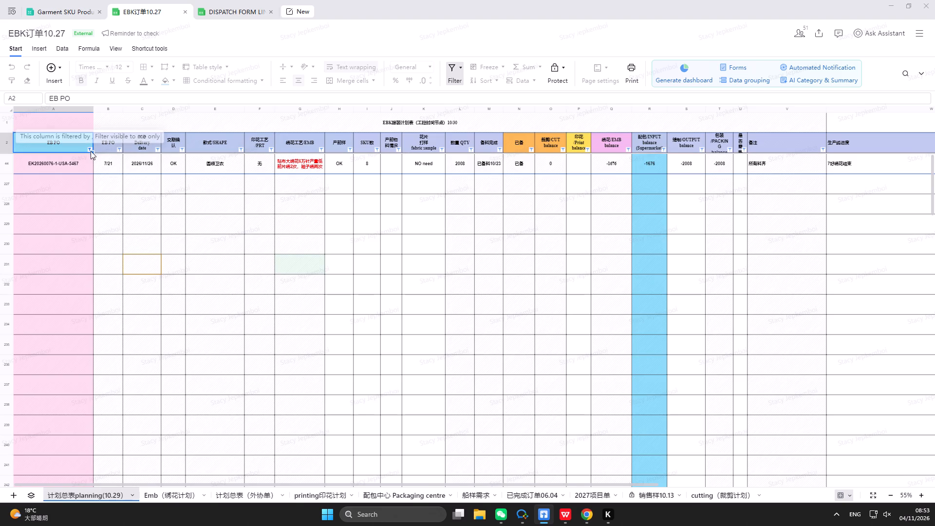
{"action": "left_click", "coordinate": [91, 151]}
{"action": "type", "text": "4408"}
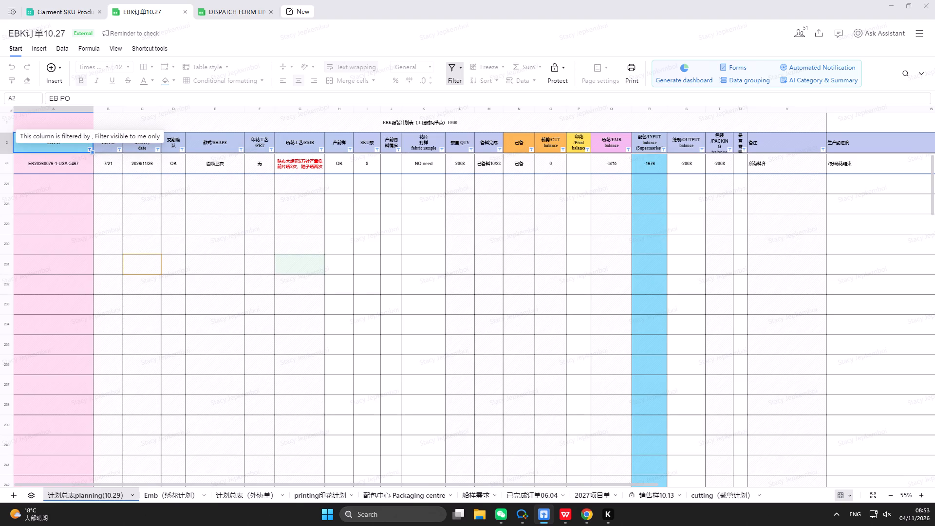
{"action": "left_click", "coordinate": [91, 150]}
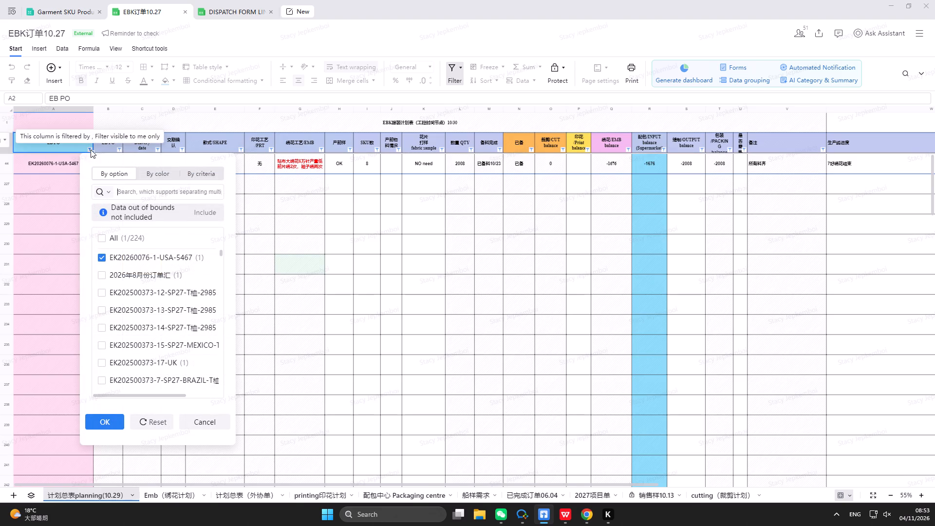
{"action": "type", "text": "448"}
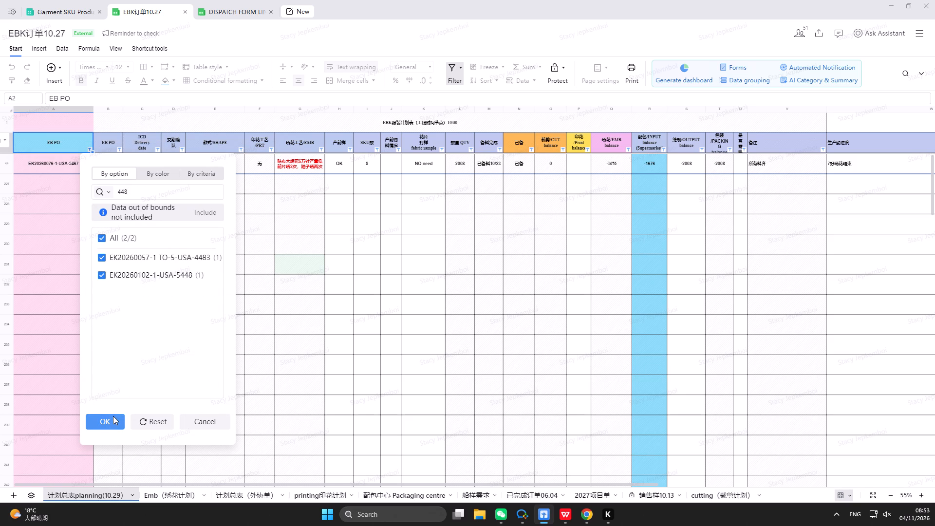
{"action": "key", "text": "BackSpace"}
{"action": "type", "text": "08"}
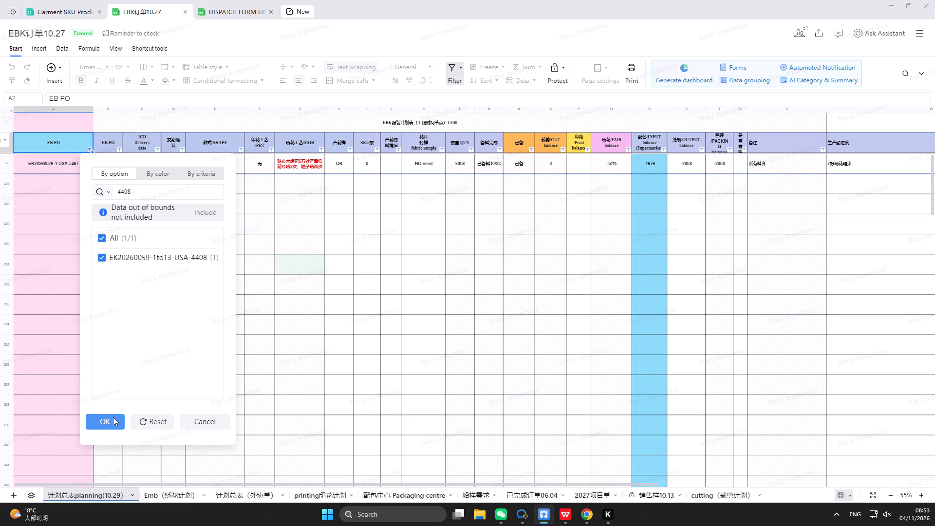
{"action": "left_click", "coordinate": [113, 417]}
{"action": "scroll", "coordinate": [440, 292], "scroll_direction": "up", "scroll_amount": 3}
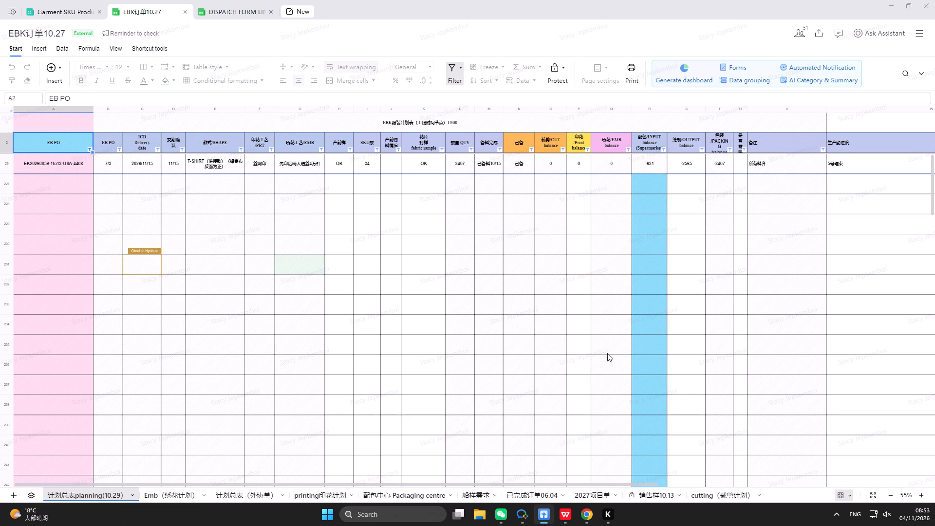
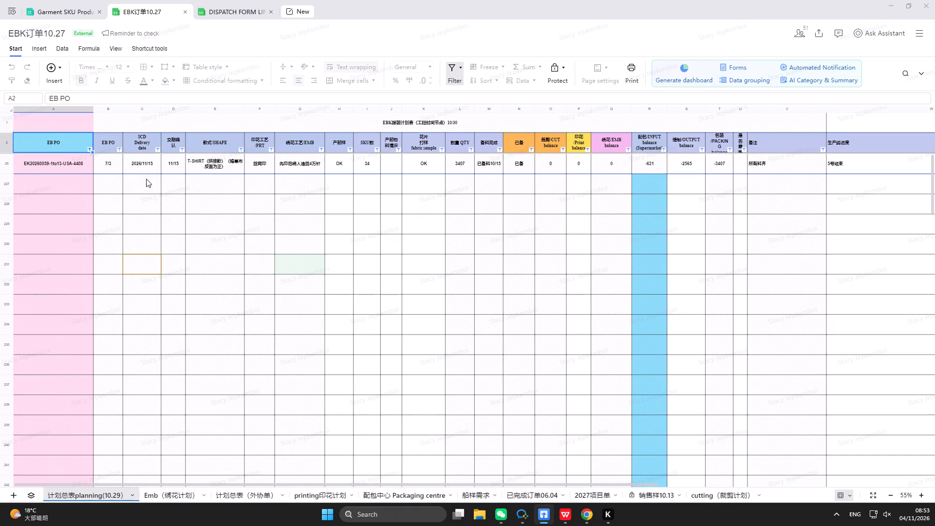
Reset the EB PO column filter on the EBK order planning sheet, and return to the 11.4 table in the dispatch form.
{"action": "left_click", "coordinate": [89, 149]}
{"action": "left_click", "coordinate": [154, 418]}
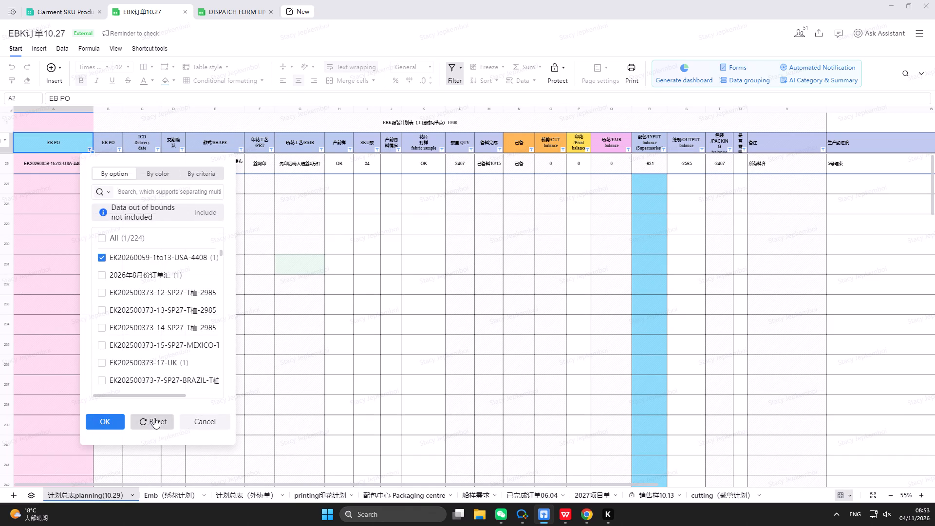
{"action": "scroll", "coordinate": [187, 216], "scroll_direction": "up", "scroll_amount": 6}
{"action": "left_click", "coordinate": [243, 6]}
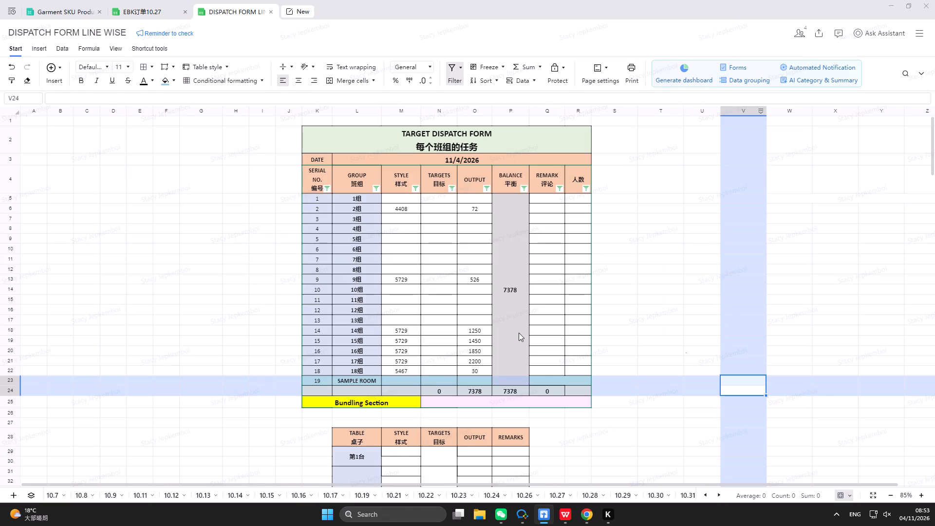
{"action": "scroll", "coordinate": [553, 362], "scroll_direction": "up", "scroll_amount": 3}
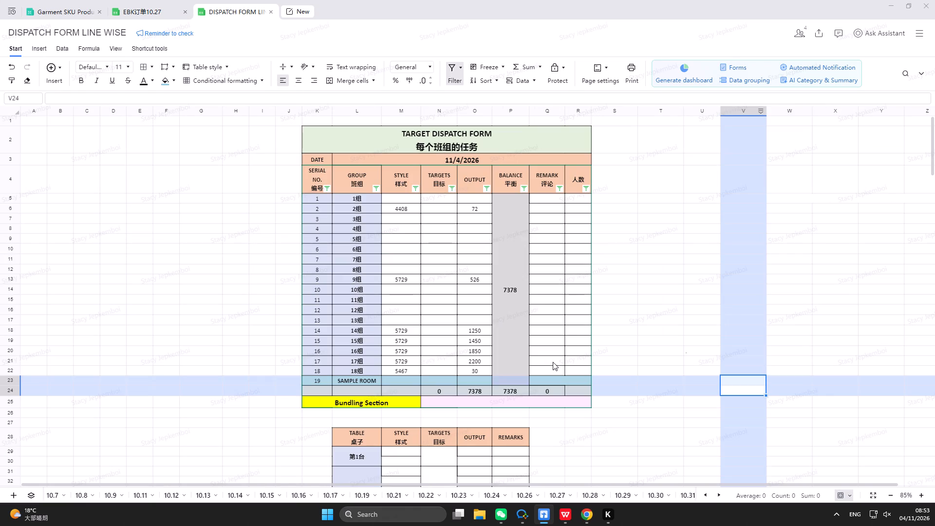
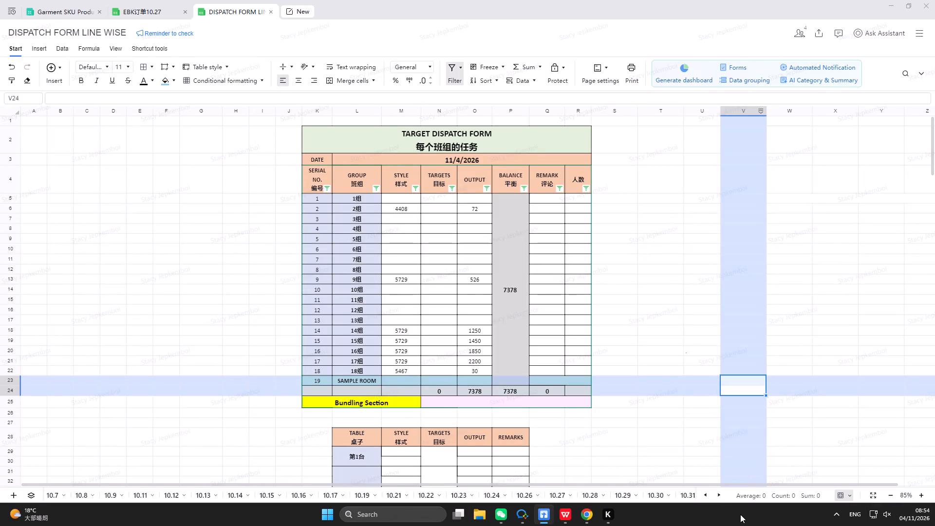
Review the 11.3 line styles and outputs in the dispatch form, and return to the 11.4 table.
{"action": "left_click", "coordinate": [722, 497]}
{"action": "left_click", "coordinate": [645, 495]}
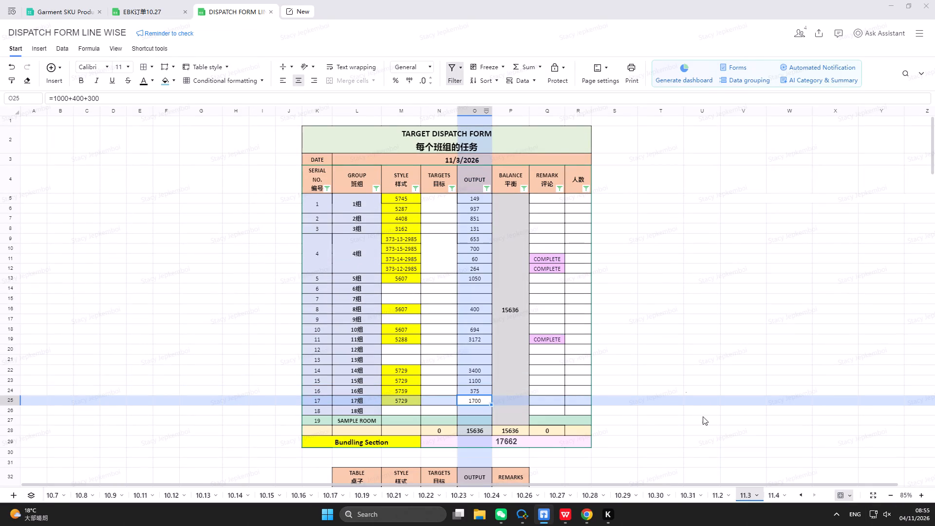
{"action": "left_click", "coordinate": [665, 290]}
{"action": "left_click", "coordinate": [676, 305]}
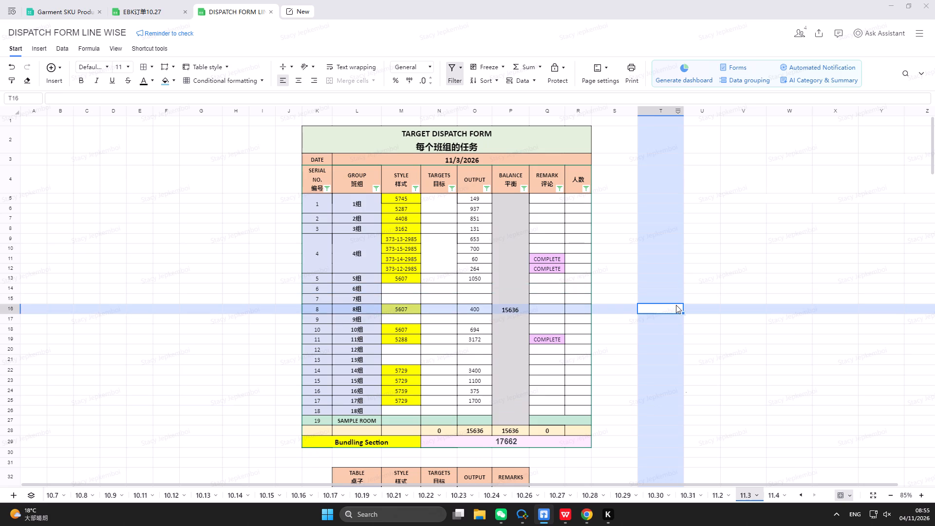
{"action": "left_click", "coordinate": [671, 322]}
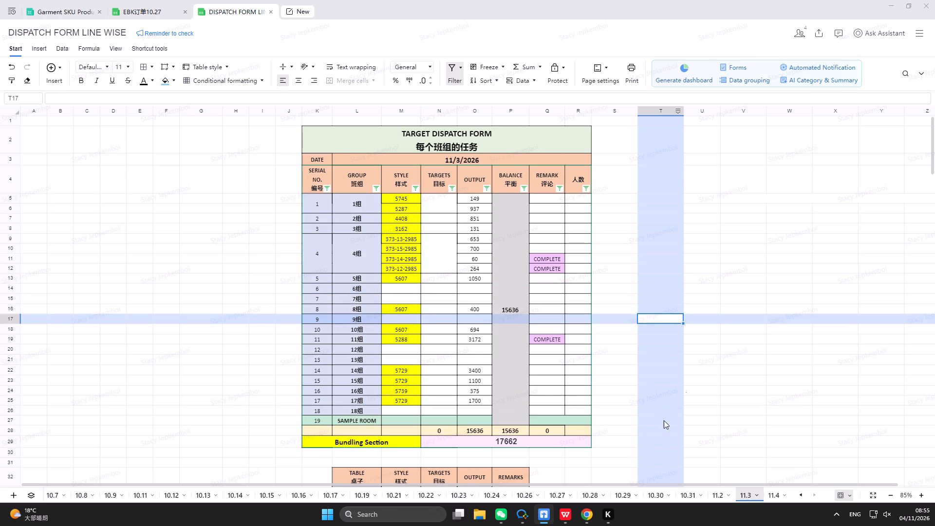
{"action": "left_click", "coordinate": [776, 496]}
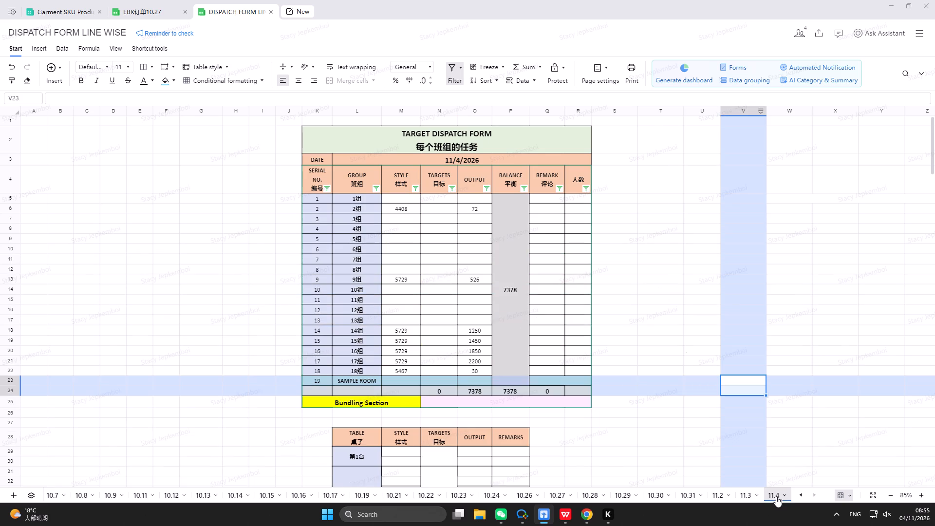
{"action": "scroll", "coordinate": [502, 293], "scroll_direction": "up", "scroll_amount": 4}
Examine the INPUT balance column on the EBK order planning sheet, check the tracker's 126USA-1-5729 table, and return to the dispatch form.
{"action": "left_click", "coordinate": [162, 13]}
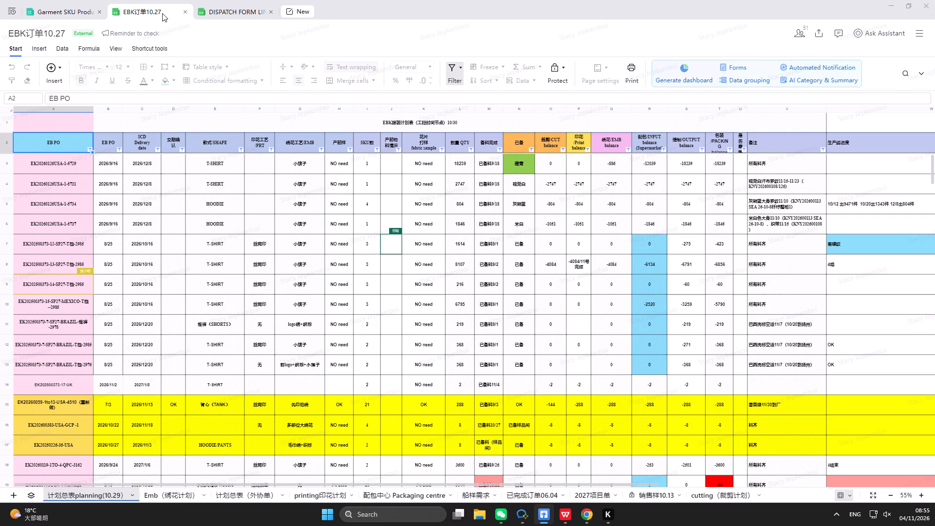
{"action": "scroll", "coordinate": [253, 246], "scroll_direction": "up", "scroll_amount": 6}
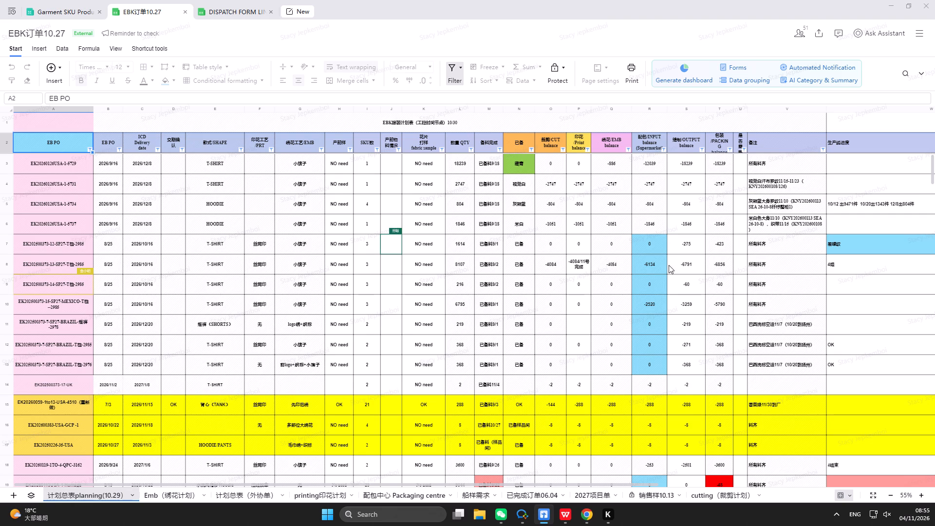
{"action": "left_click", "coordinate": [659, 268]}
{"action": "left_click", "coordinate": [659, 301]}
{"action": "left_click", "coordinate": [655, 383]}
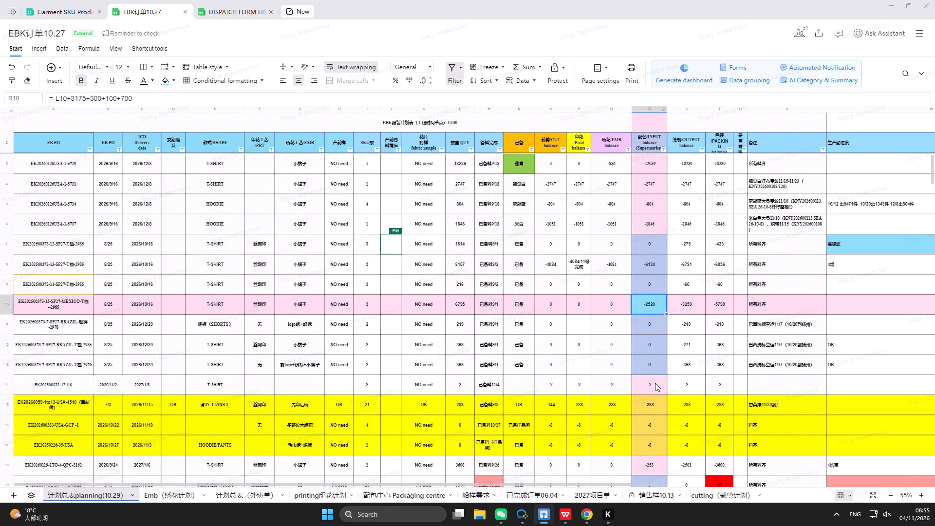
{"action": "left_click", "coordinate": [654, 449]}
{"action": "left_click", "coordinate": [653, 463]}
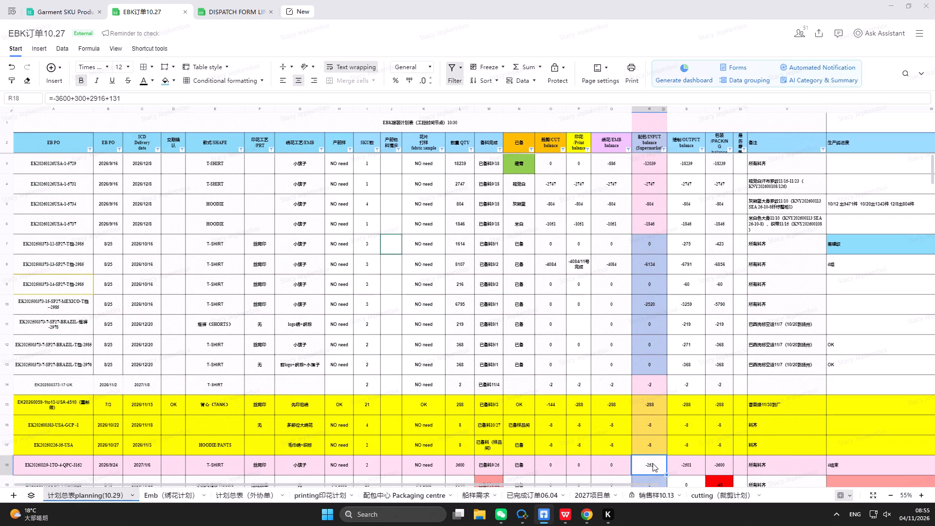
{"action": "scroll", "coordinate": [658, 389], "scroll_direction": "up", "scroll_amount": 7}
{"action": "left_click", "coordinate": [67, 10]}
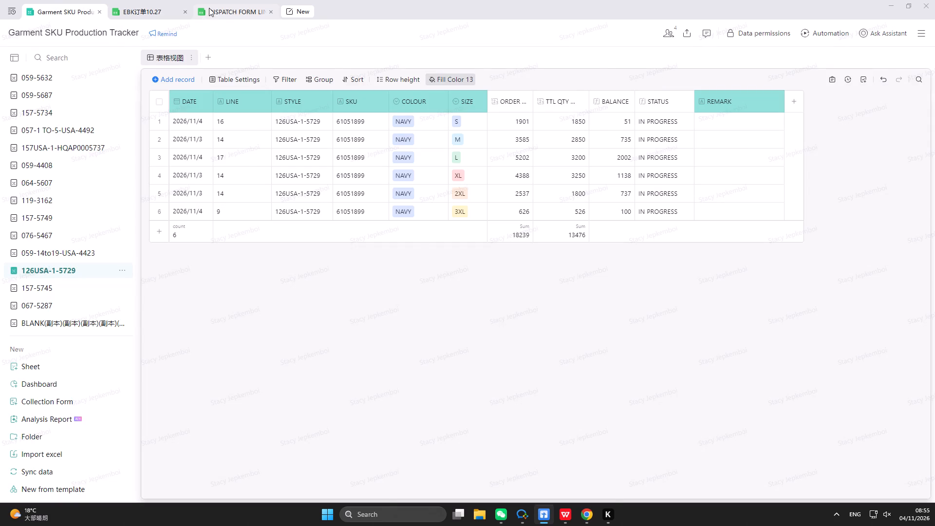
{"action": "left_click", "coordinate": [209, 8]}
{"action": "scroll", "coordinate": [559, 308], "scroll_direction": "up", "scroll_amount": 1}
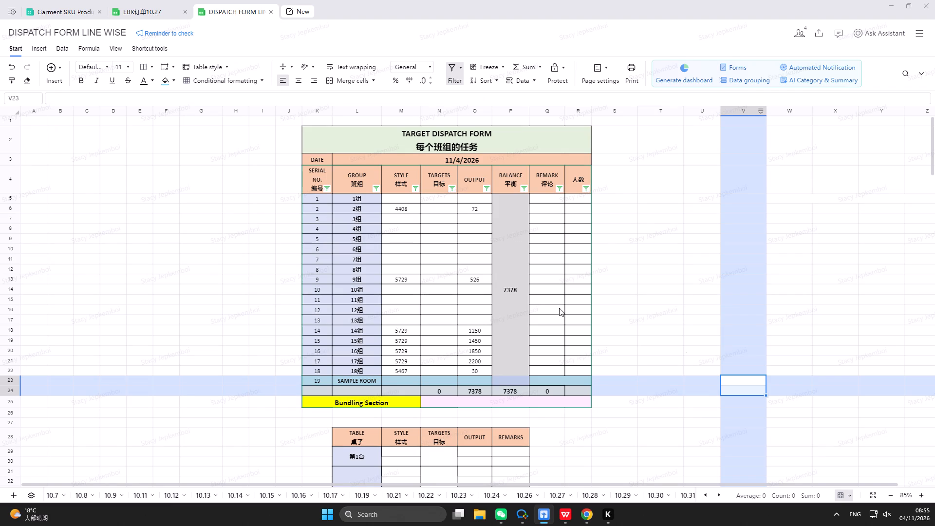
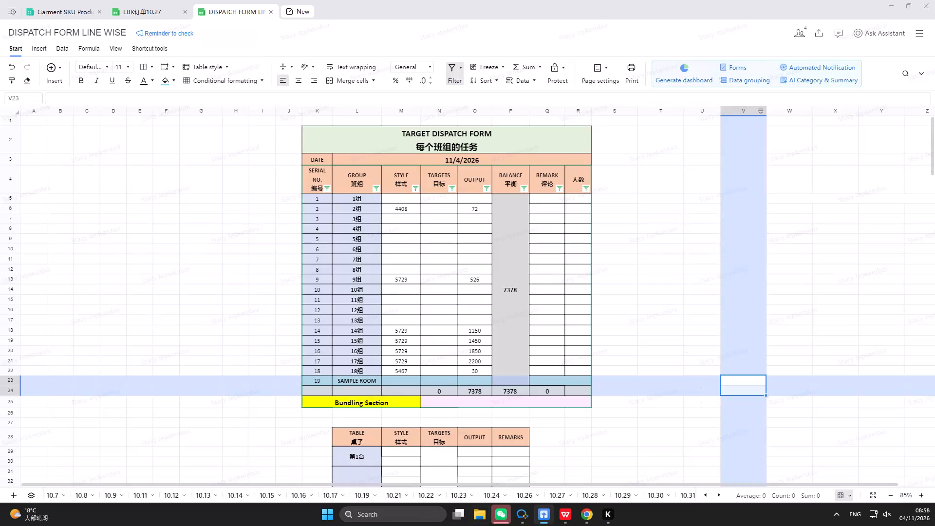
Switch to WeChat and check the new messages in the EBK planning group chat.
{"action": "left_click", "coordinate": [504, 520]}
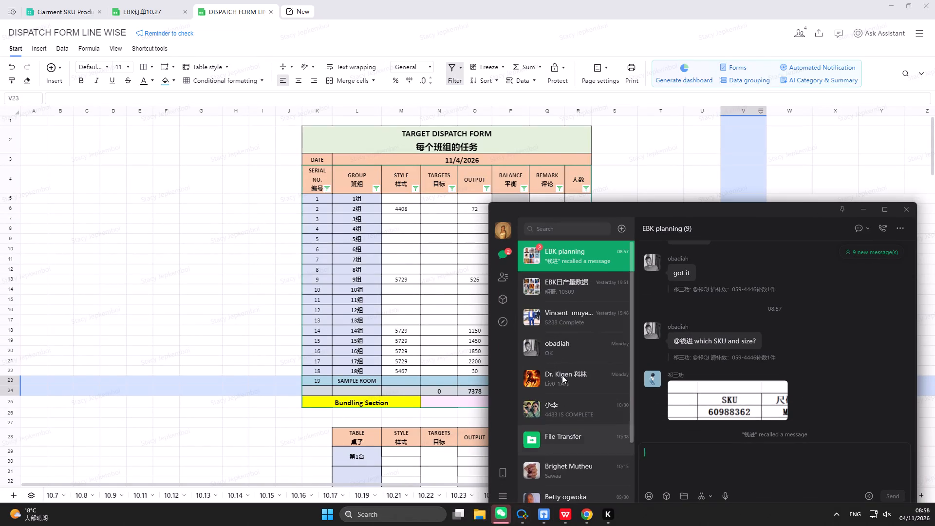
{"action": "left_click", "coordinate": [569, 256]}
{"action": "scroll", "coordinate": [774, 328], "scroll_direction": "down", "scroll_amount": 3}
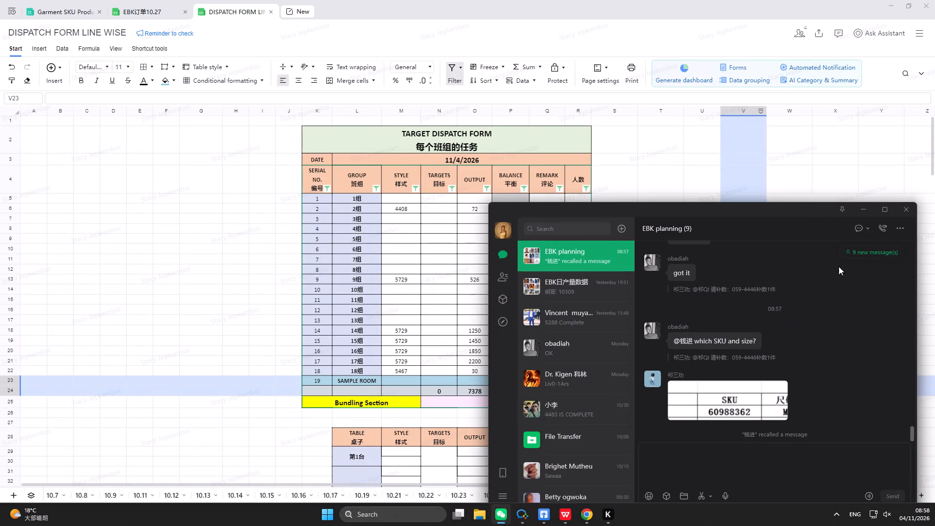
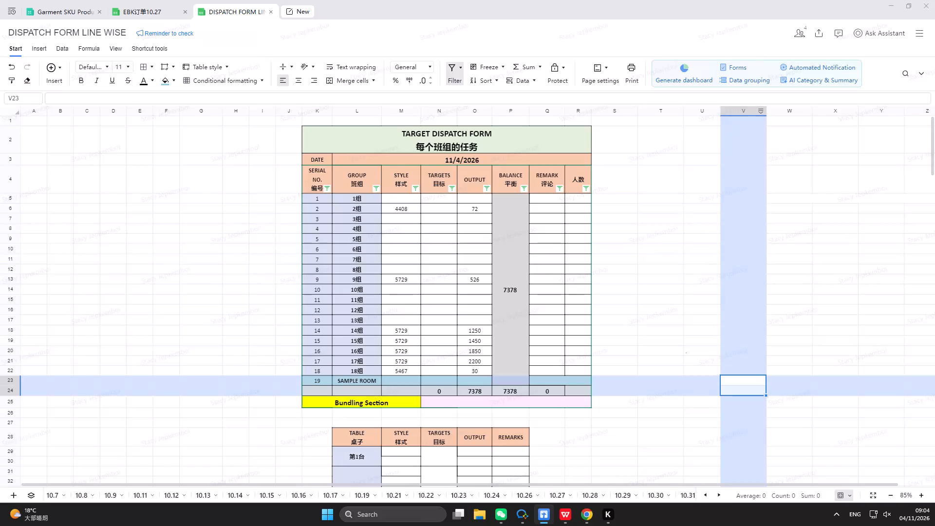
For 12组 in the 11.4 dispatch form, enter style 4423 and output =3+10+20+19+14+6+144+96+7+20+32+29+24+144.
{"action": "left_click", "coordinate": [398, 306]}
{"action": "type", "text": "4423"}
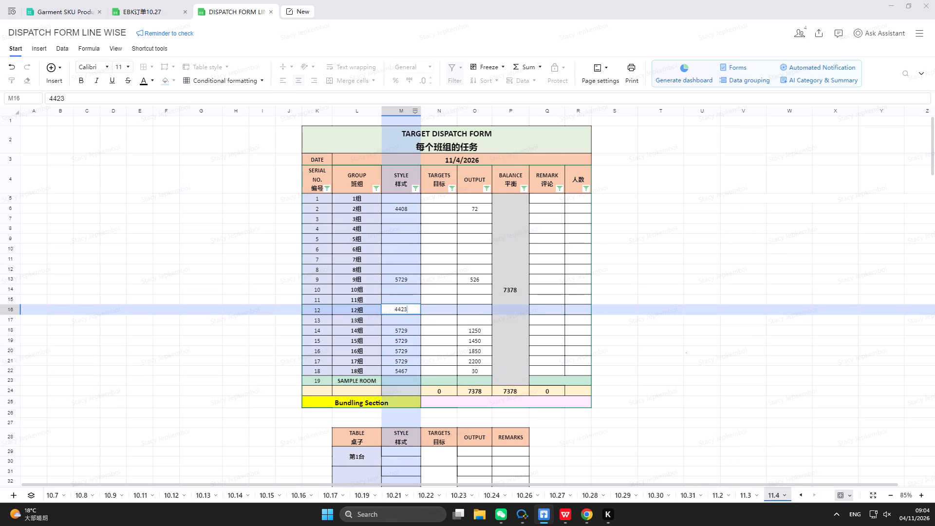
{"action": "left_click", "coordinate": [471, 310]}
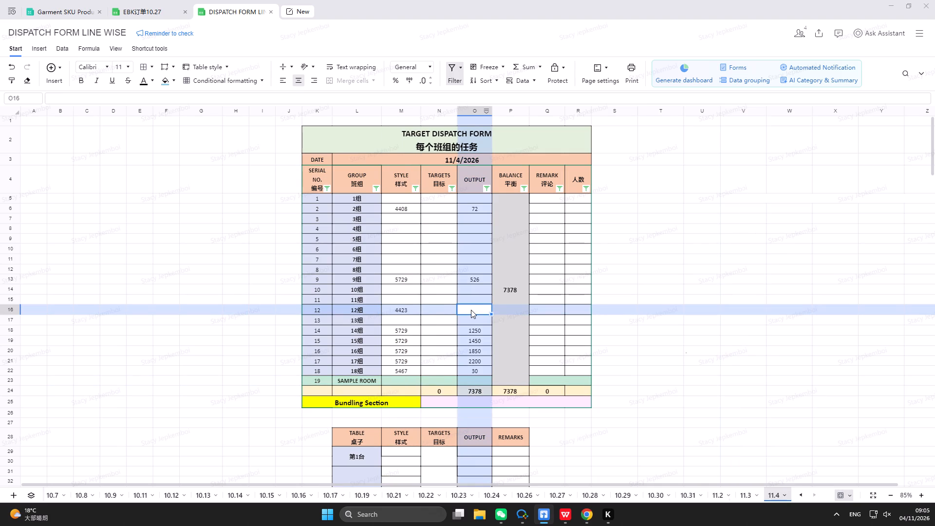
{"action": "key", "text": "equal"}
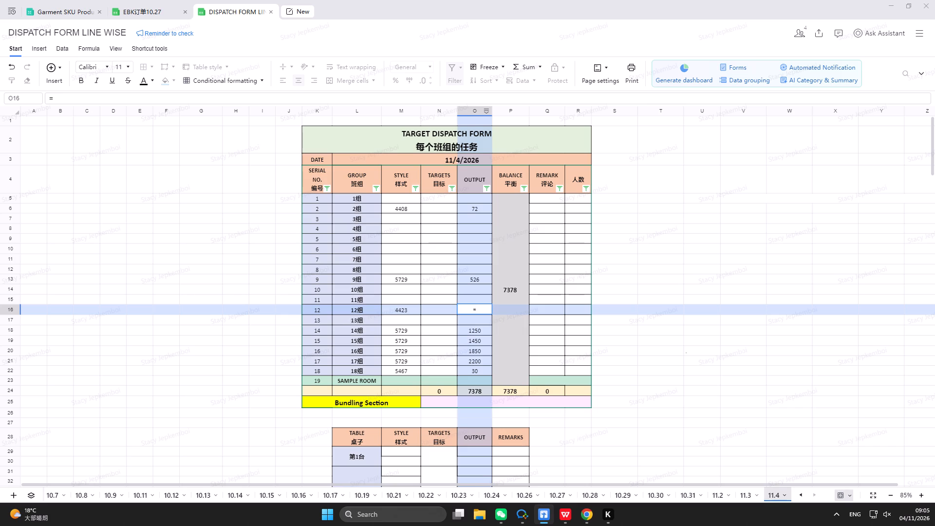
{"action": "type", "text": "3+10+2"}
{"action": "type", "text": "0+19"}
{"action": "type", "text": "+14+6"}
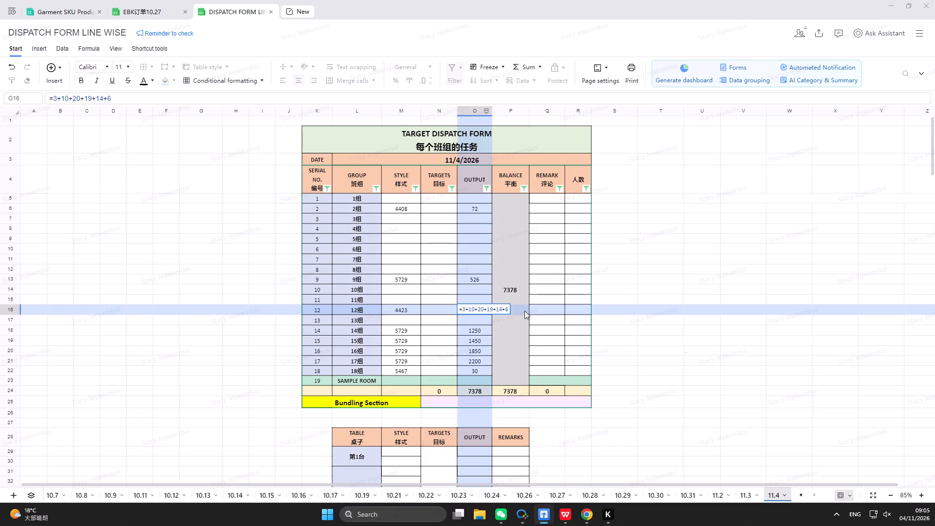
{"action": "type", "text": "+144+"}
{"action": "type", "text": "96"}
{"action": "type", "text": "+7+2"}
{"action": "type", "text": "0+3"}
{"action": "type", "text": "2+22"}
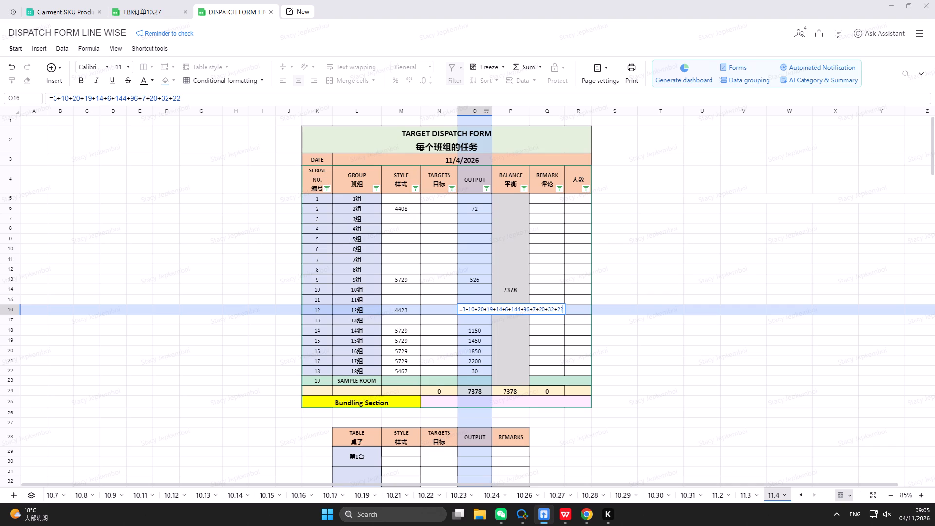
{"action": "key", "text": "BackSpace"}
{"action": "type", "text": "9+24"}
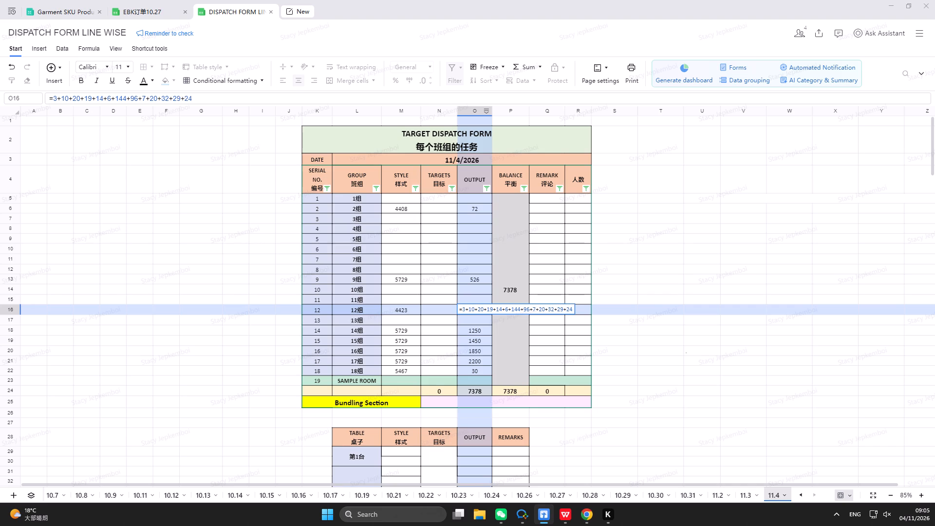
{"action": "type", "text": "+144"}
{"action": "key", "text": "Return"}
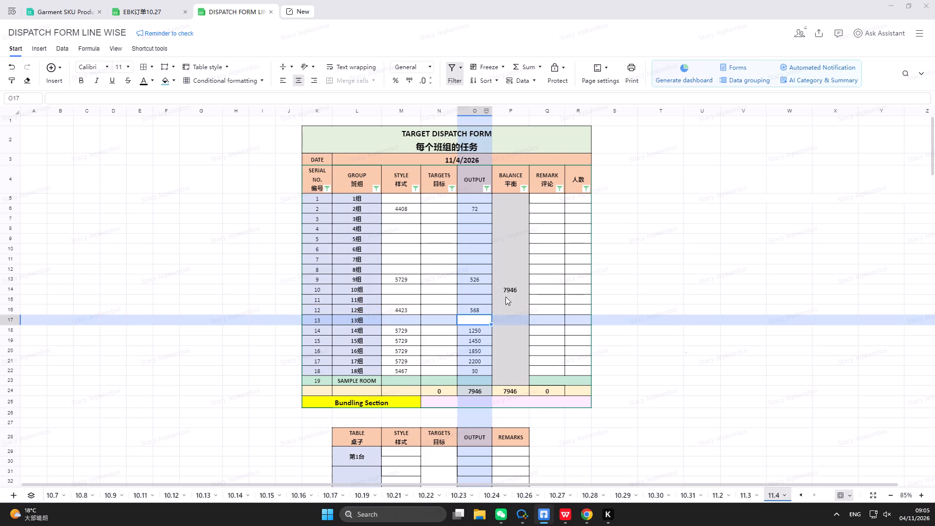
In the EBK订单10.27 planning sheet, filter the first EB PO column to the orders containing 4423.
{"action": "left_click", "coordinate": [128, 13]}
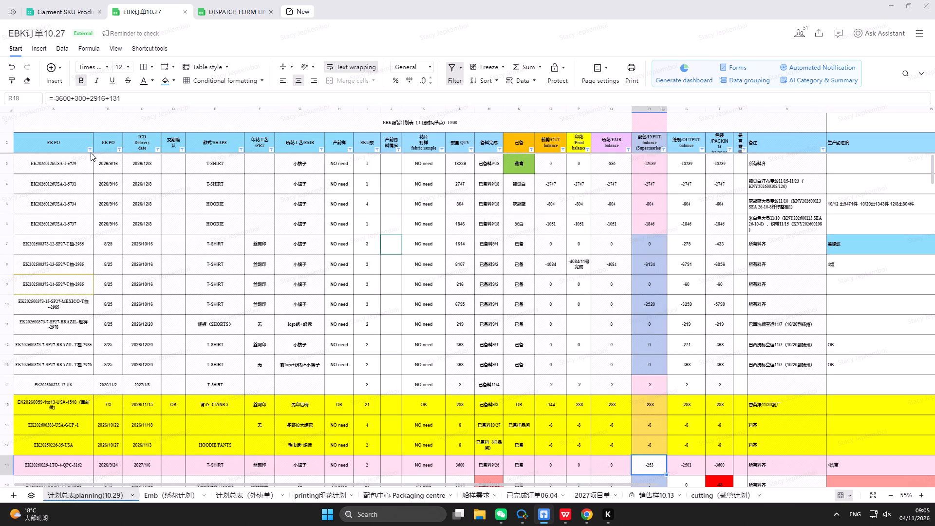
{"action": "left_click", "coordinate": [91, 151]}
{"action": "type", "text": "442"}
{"action": "key", "text": "3"}
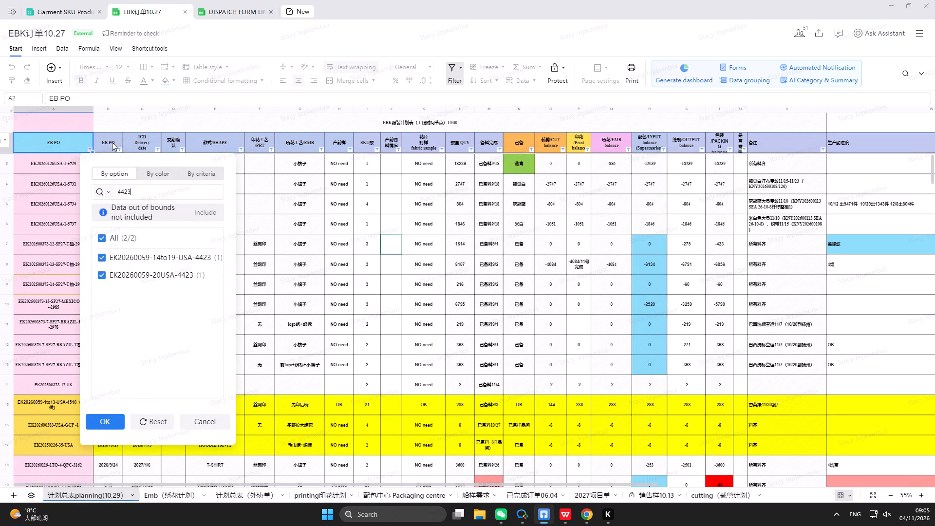
{"action": "left_click", "coordinate": [107, 422]}
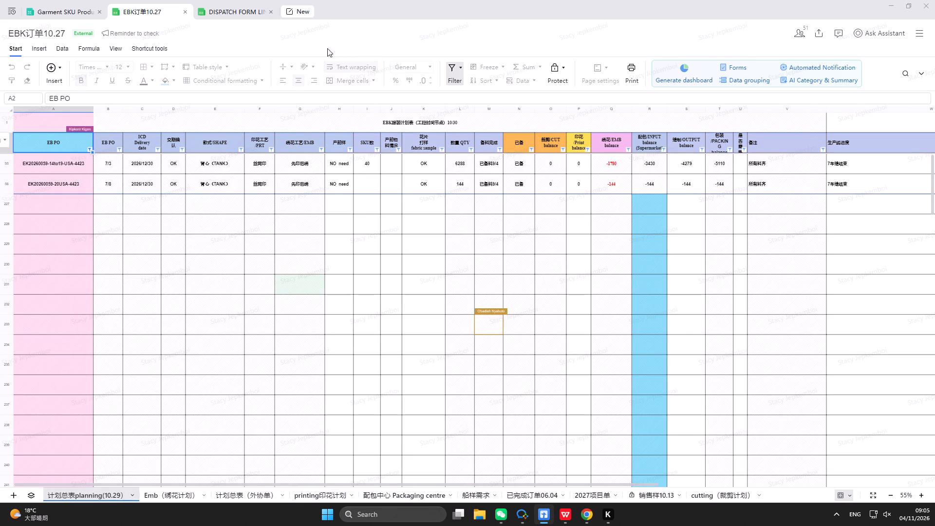
Switch to the Garment SKU Production Tracker and open the 059-14to19-USA-4423 table.
{"action": "left_click", "coordinate": [221, 20]}
{"action": "left_click", "coordinate": [230, 7]}
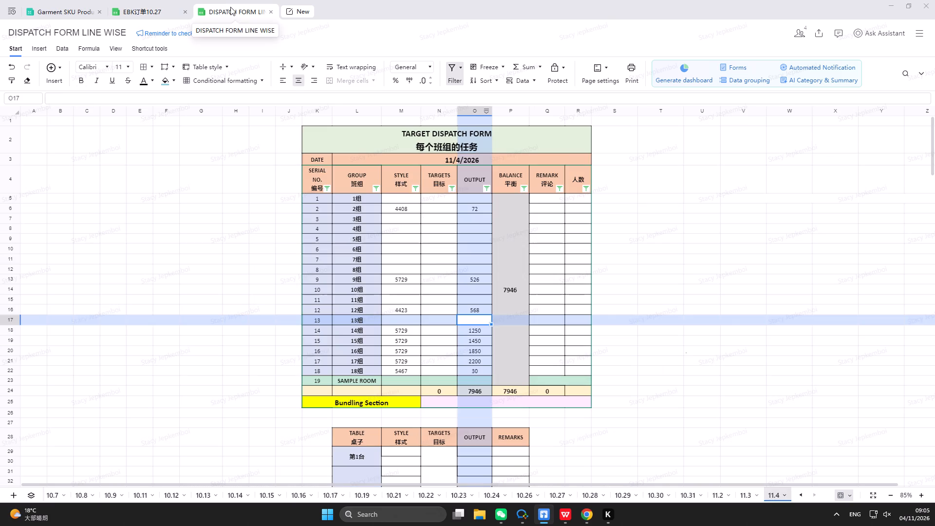
{"action": "left_click", "coordinate": [131, 9]}
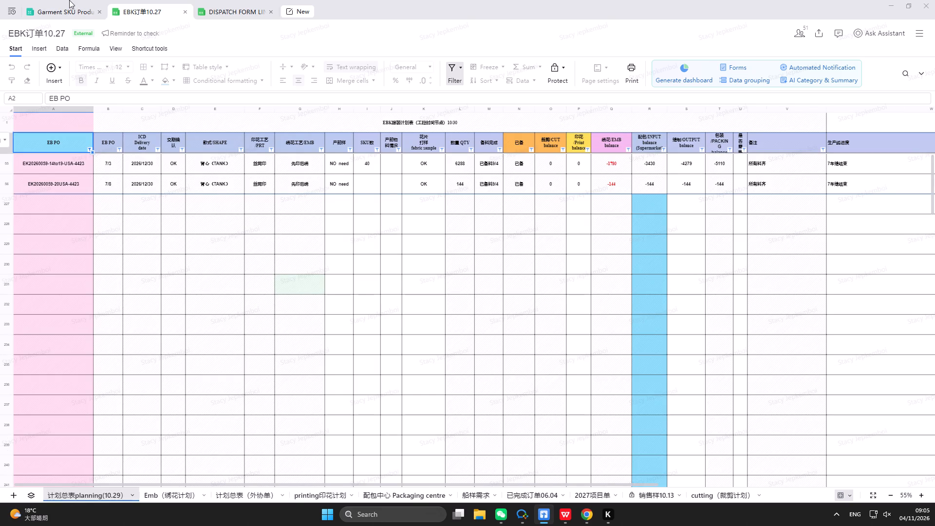
{"action": "left_click", "coordinate": [68, 12]}
{"action": "left_click", "coordinate": [80, 256]}
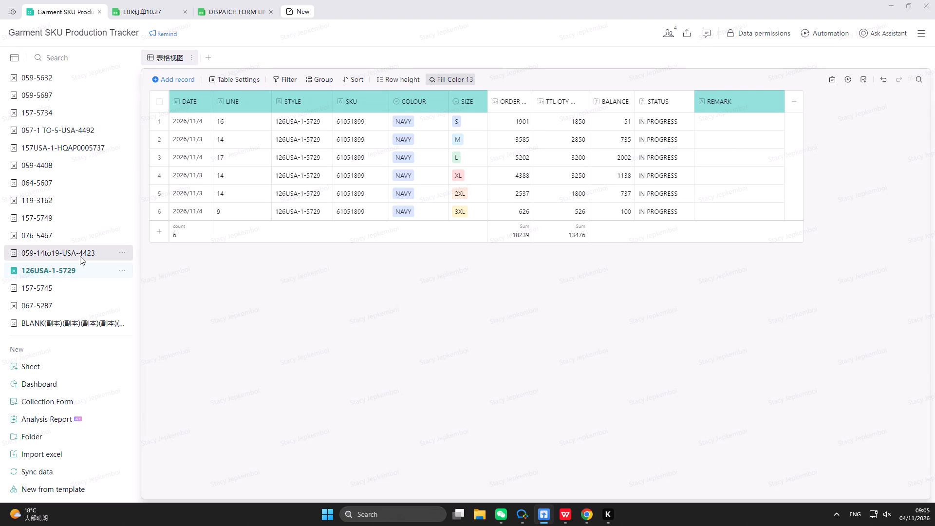